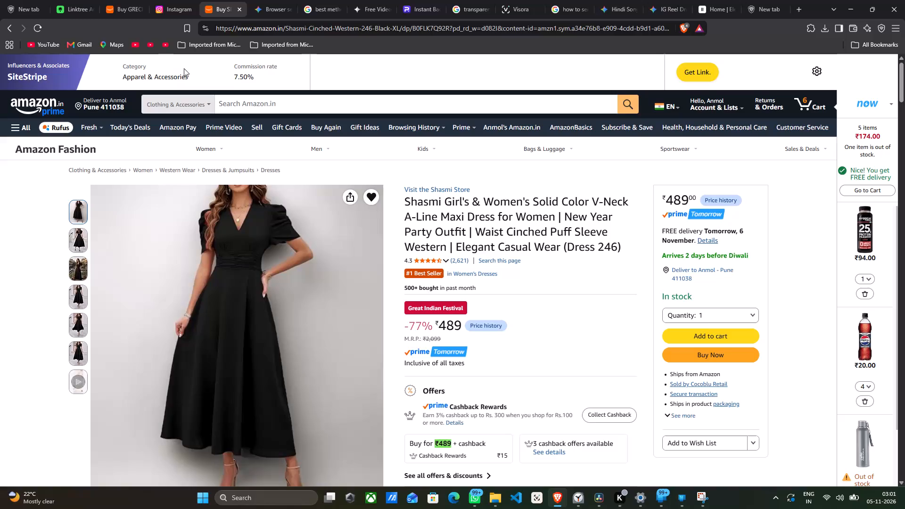
# Reload the Linktree content page and open the Black Maxi Dress product details from the Dresses collection.
pyautogui.click(94, 0)
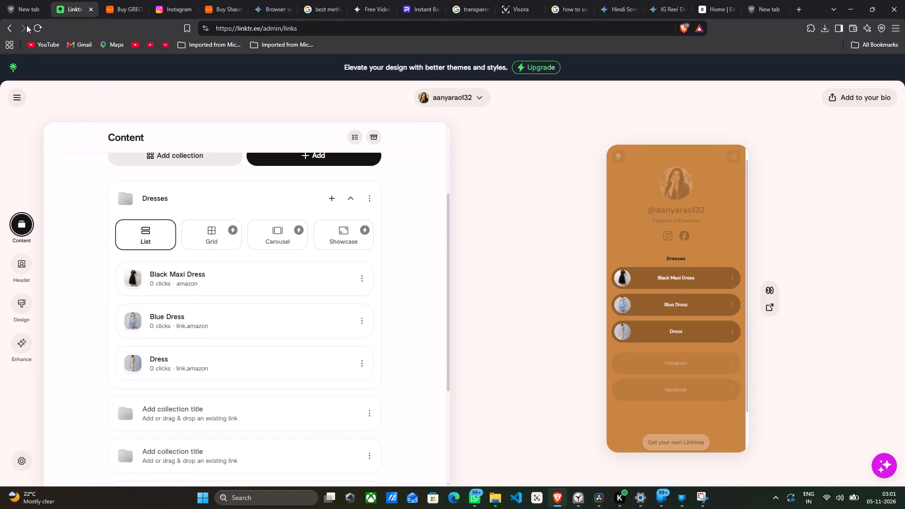
pyautogui.click(31, 28)
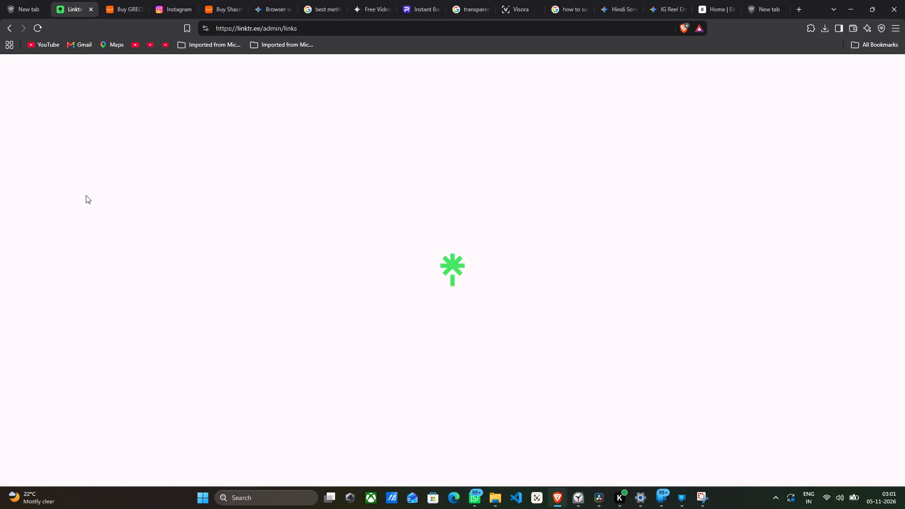
pyautogui.scroll(-1, 83, 300)
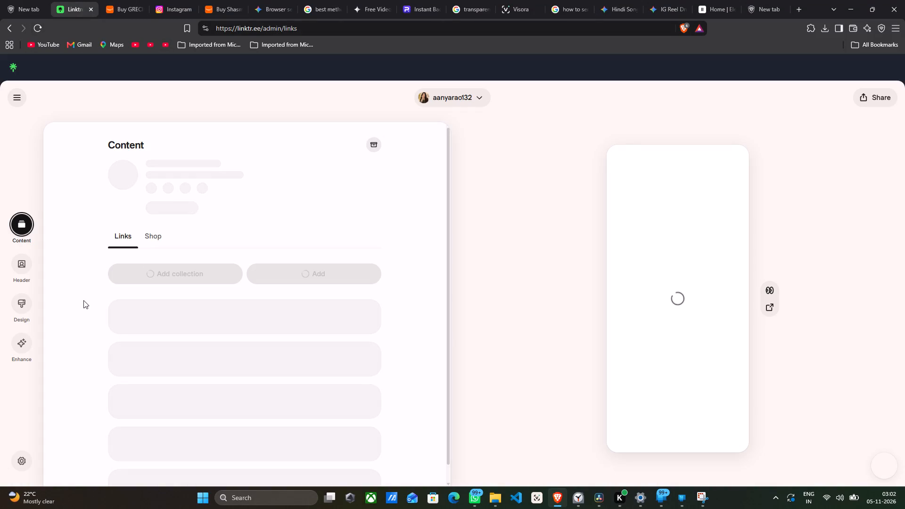
pyautogui.scroll(-2, 83, 300)
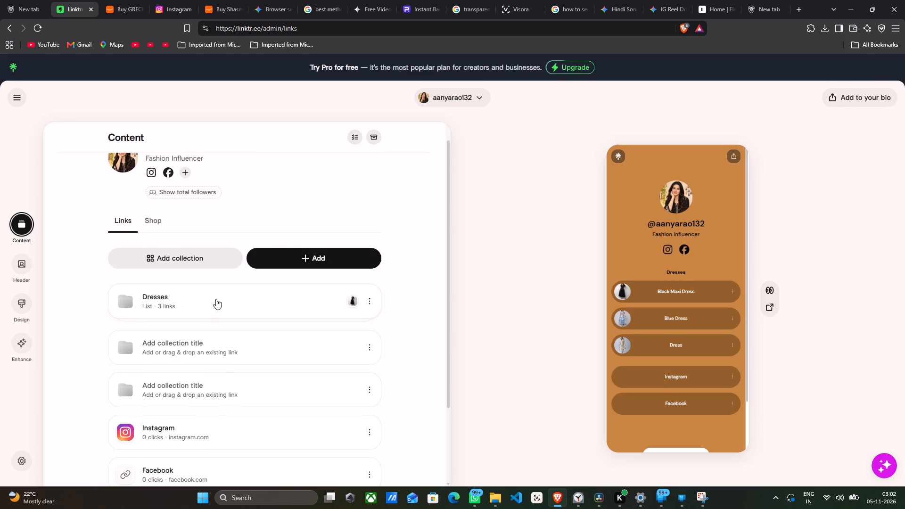
pyautogui.click(216, 299)
pyautogui.scroll(-2, 216, 299)
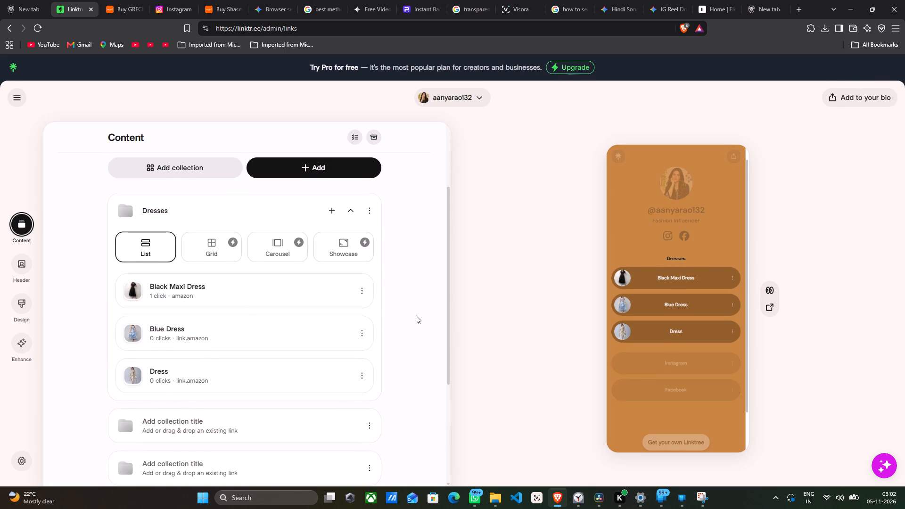
pyautogui.click(189, 279)
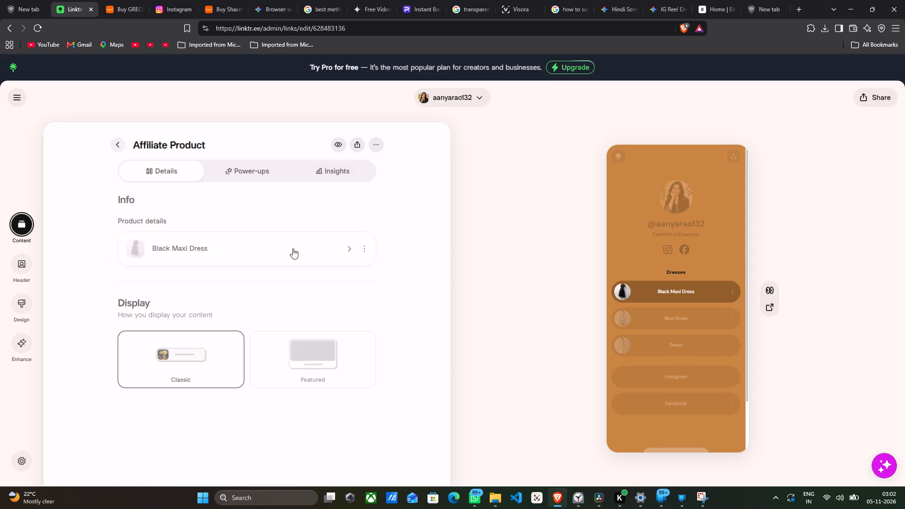
pyautogui.click(205, 248)
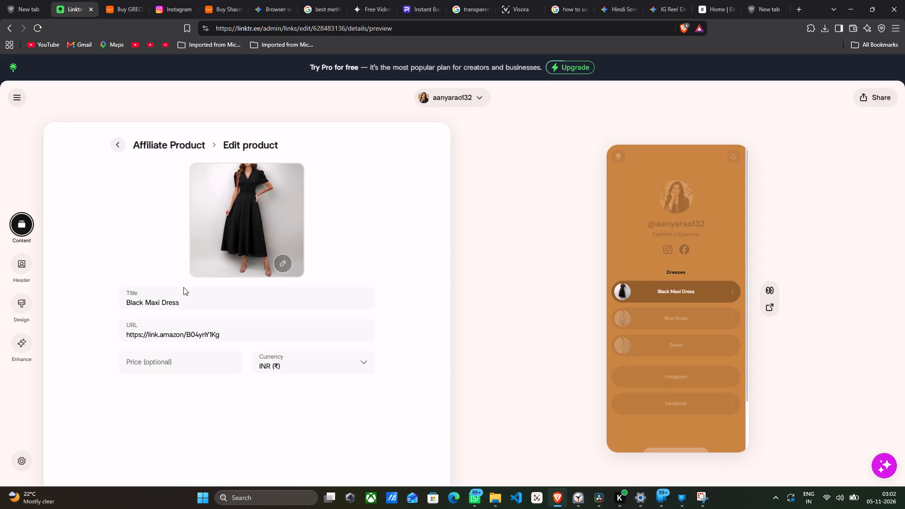
# Copy the Black Maxi Dress product URL and open it in a new browser tab.
pyautogui.tripleClick(181, 334)
pyautogui.hotkey('ctrl', 'c')
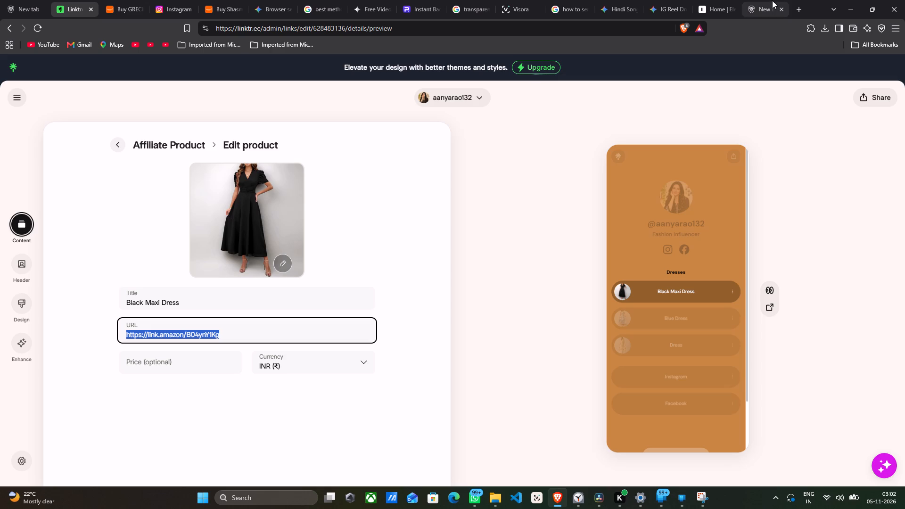
pyautogui.click(803, 9)
pyautogui.hotkey('ctrl', 'v')
pyautogui.press('Return')
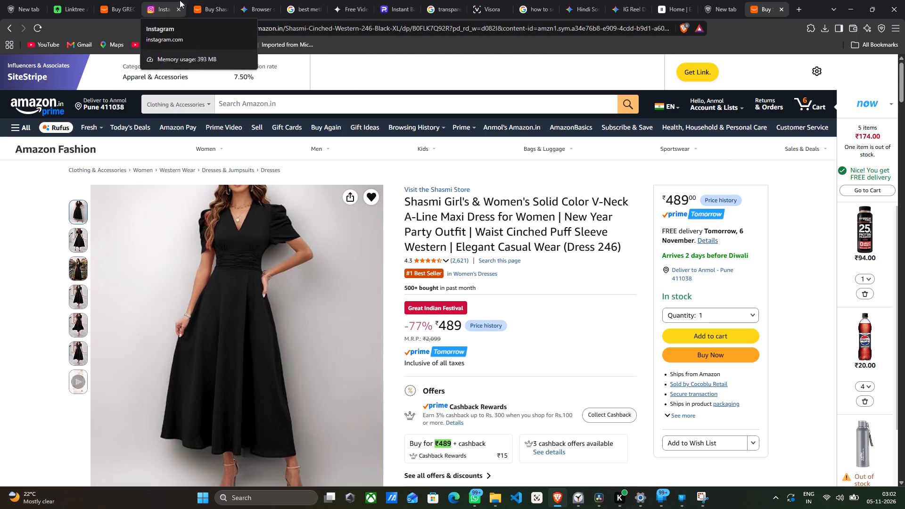
pyautogui.click(443, 0)
pyautogui.click(262, 0)
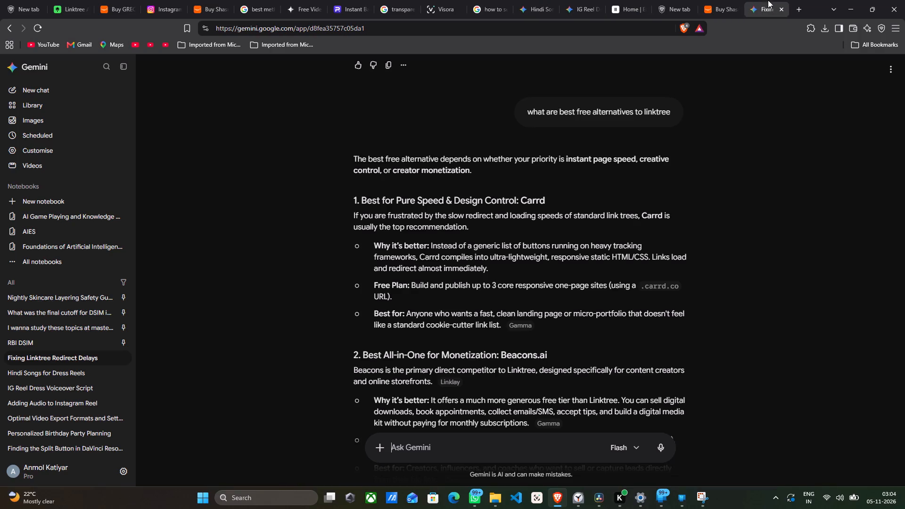
# Search the web for "cardd" in a new tab and open the Carrd website from the results.
pyautogui.click(798, 3)
pyautogui.press('v')
pyautogui.press('BackSpace')
pyautogui.press('BackSpace')
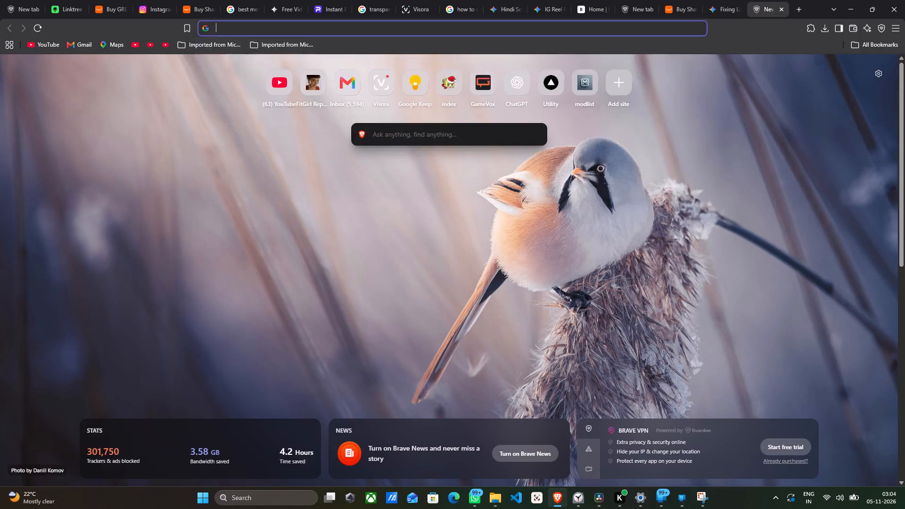
pyautogui.write('cardd')
pyautogui.press('Return')
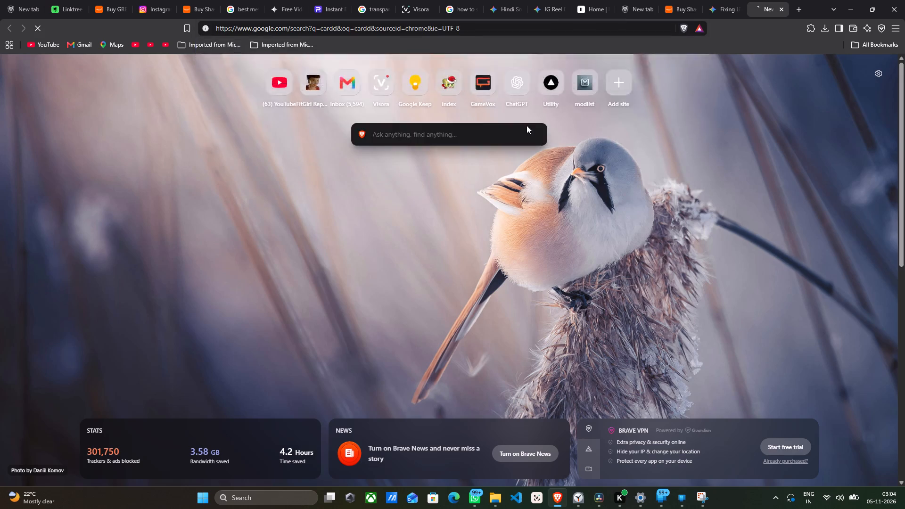
pyautogui.click(277, 197)
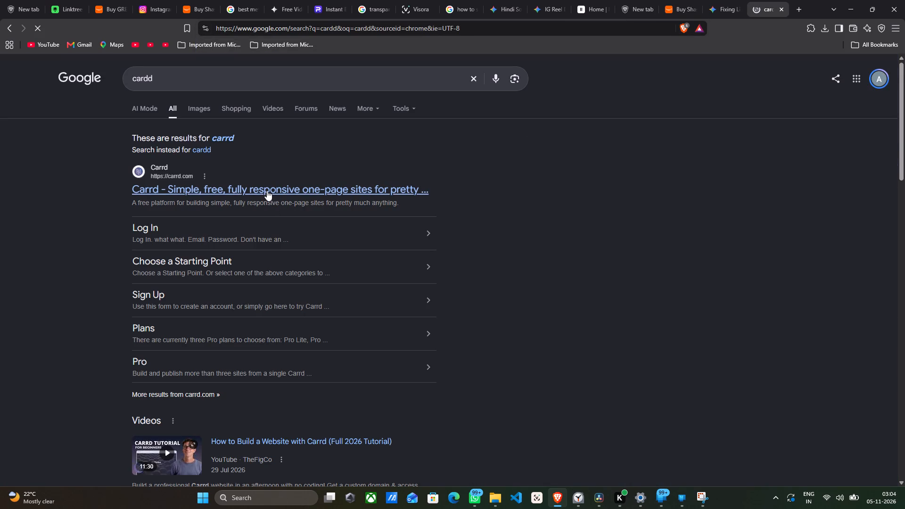
pyautogui.click(267, 190)
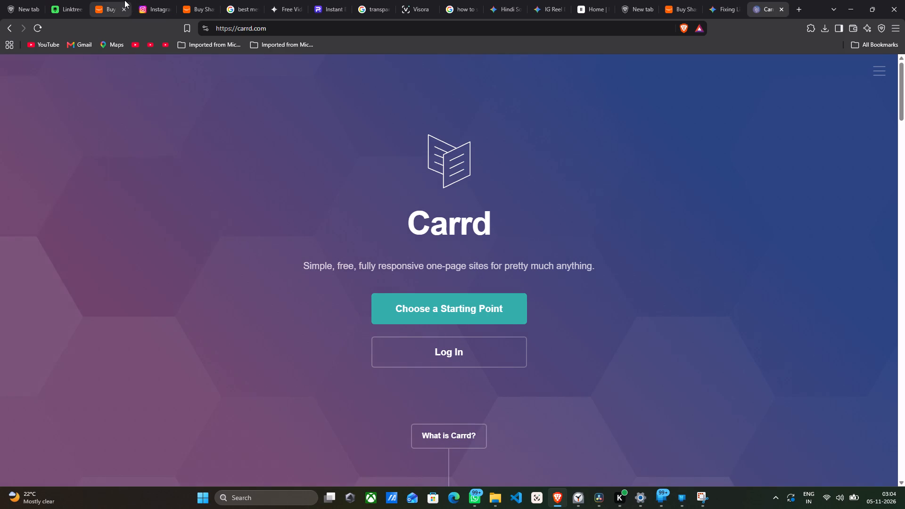
# Go back to Linktree and look through its account options and content links.
pyautogui.click(61, 0)
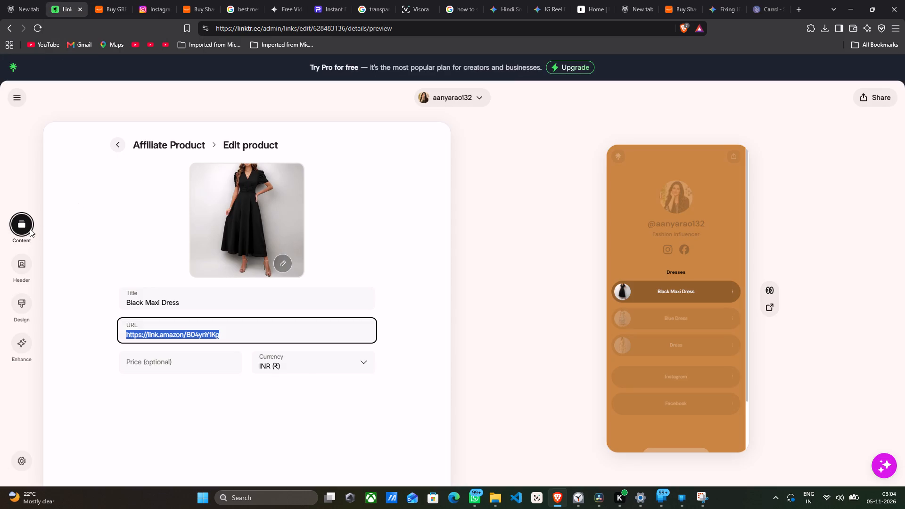
pyautogui.click(23, 232)
pyautogui.click(23, 232)
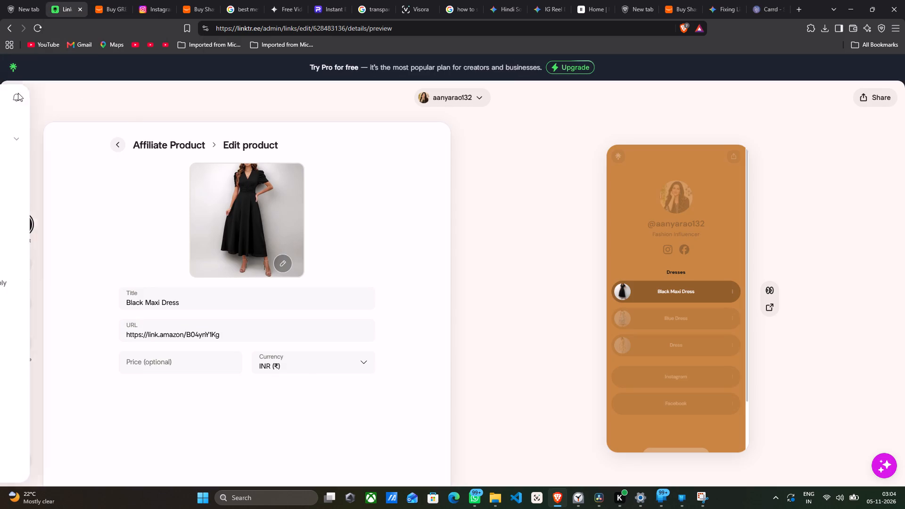
pyautogui.click(18, 93)
pyautogui.click(28, 125)
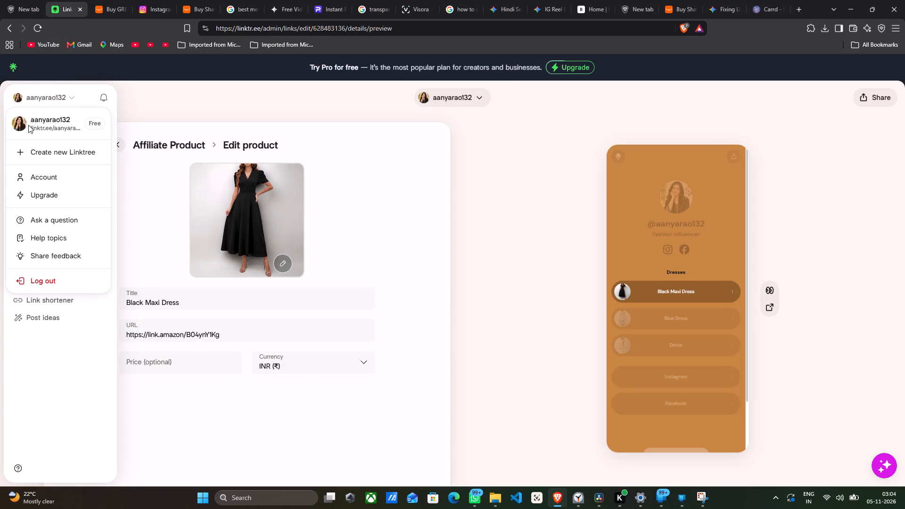
pyautogui.click(63, 95)
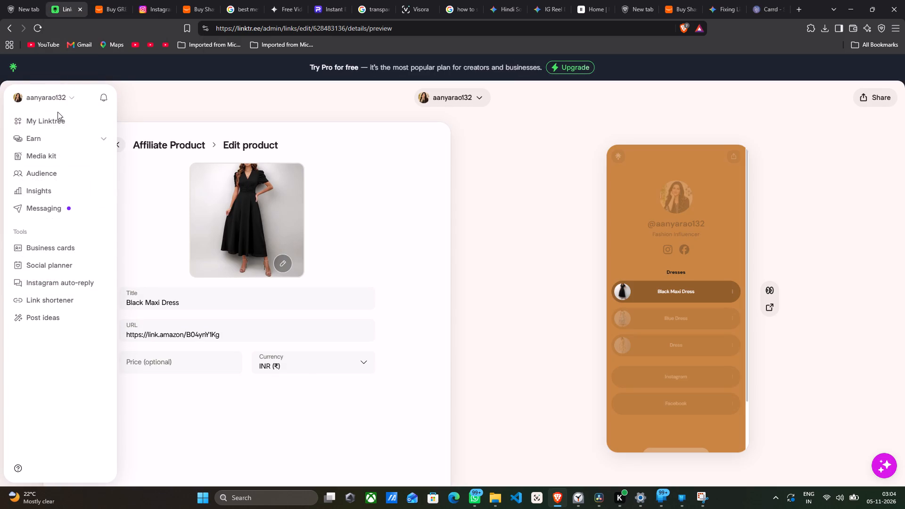
# Open the traffic sources report for last week's Linktree visitors and close the AI chat beside it.
pyautogui.click(56, 117)
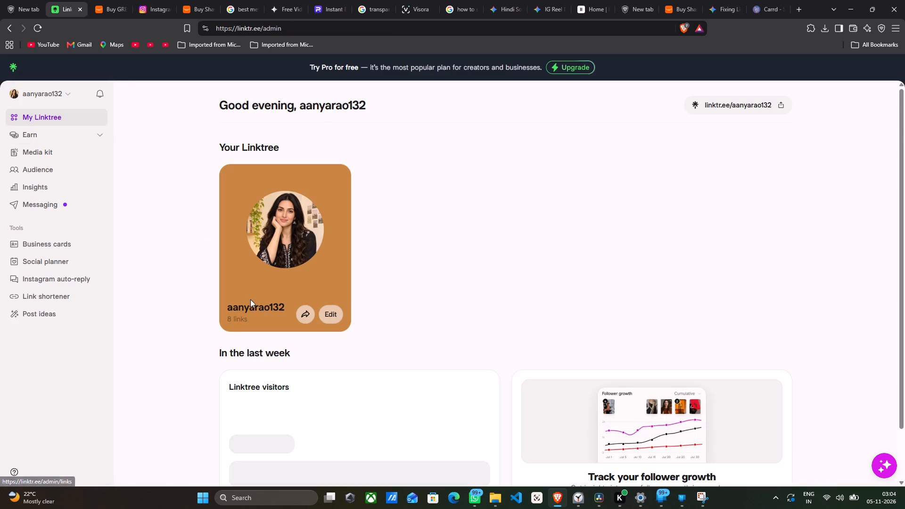
pyautogui.scroll(-4, 250, 299)
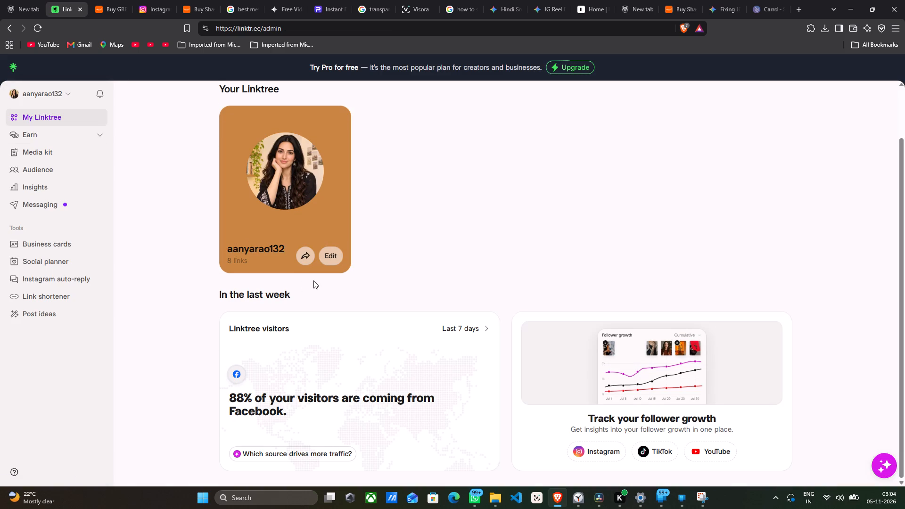
pyautogui.scroll(-2, 313, 280)
pyautogui.click(474, 332)
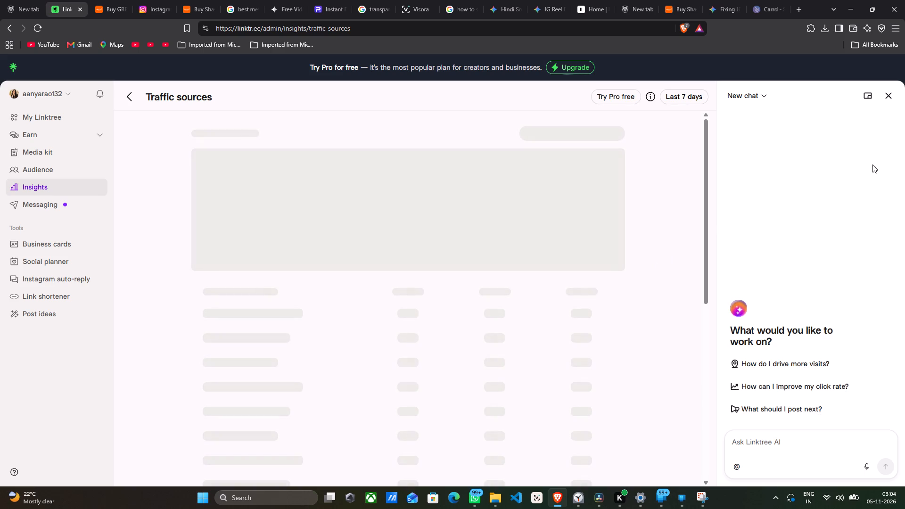
pyautogui.click(888, 100)
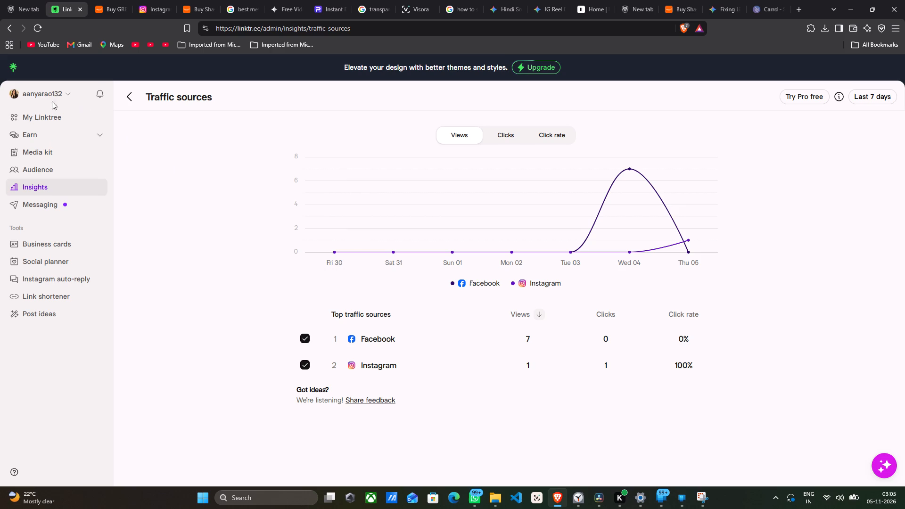
# Look over the Linktree Insights overview and the Messaging page.
pyautogui.click(52, 184)
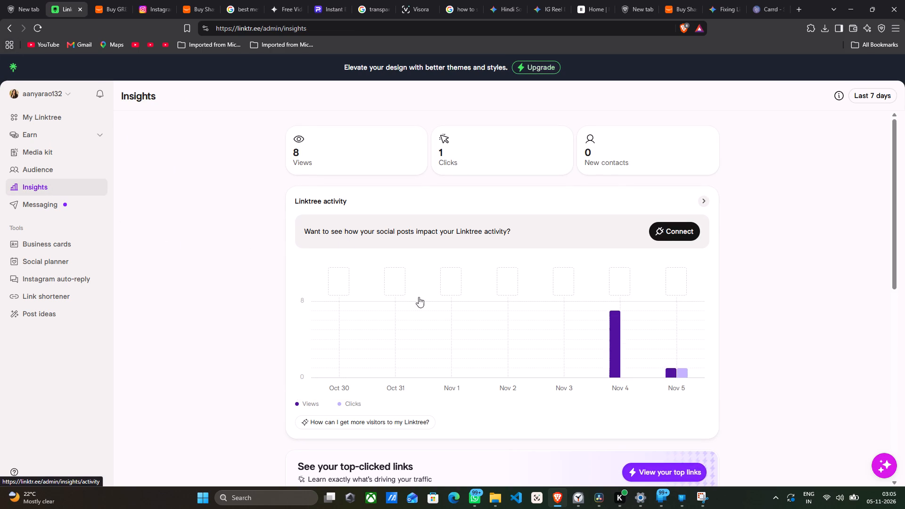
pyautogui.click(62, 201)
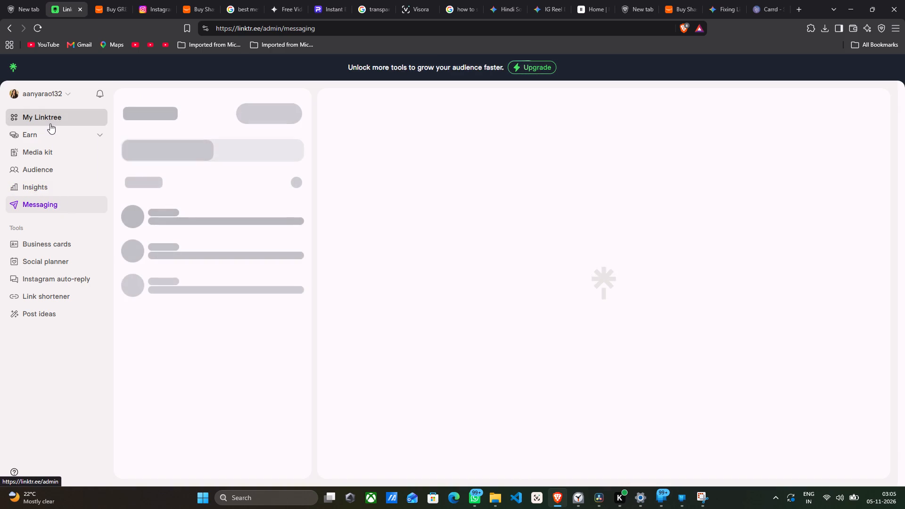
pyautogui.click(50, 120)
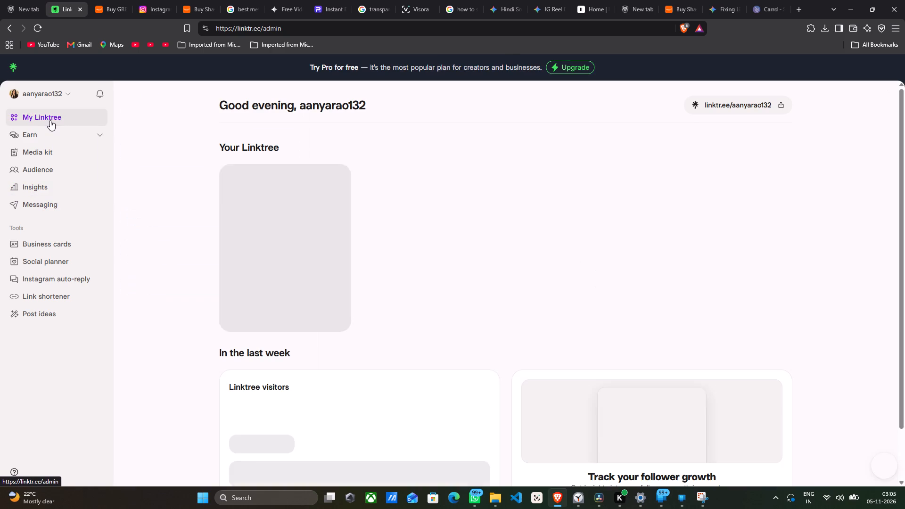
pyautogui.click(255, 252)
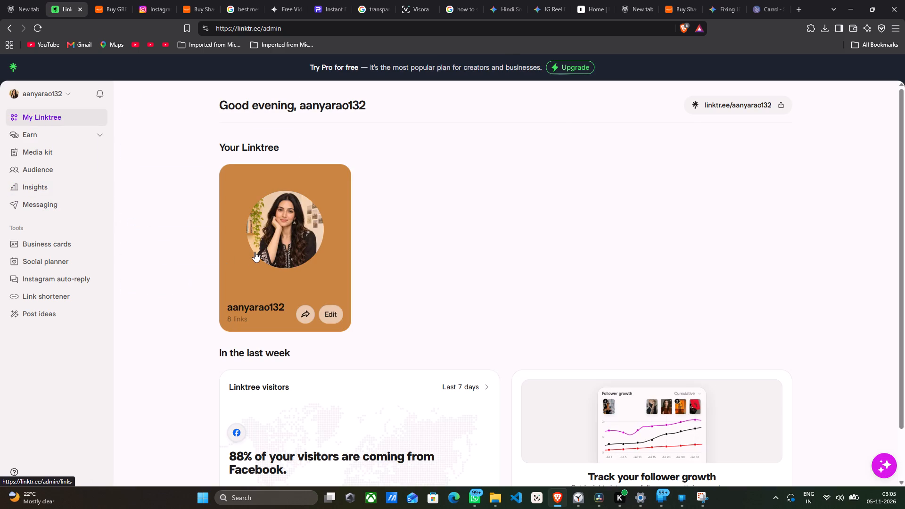
pyautogui.scroll(-1, 255, 252)
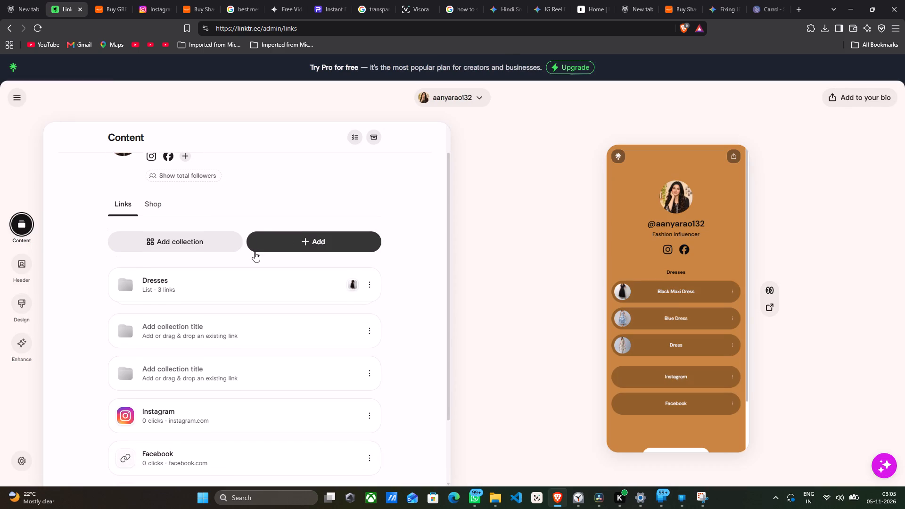
pyautogui.scroll(-1, 198, 255)
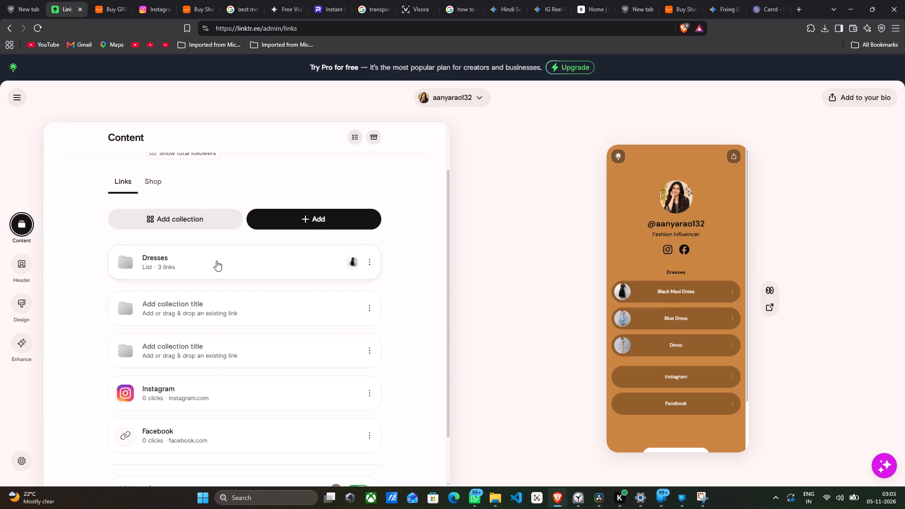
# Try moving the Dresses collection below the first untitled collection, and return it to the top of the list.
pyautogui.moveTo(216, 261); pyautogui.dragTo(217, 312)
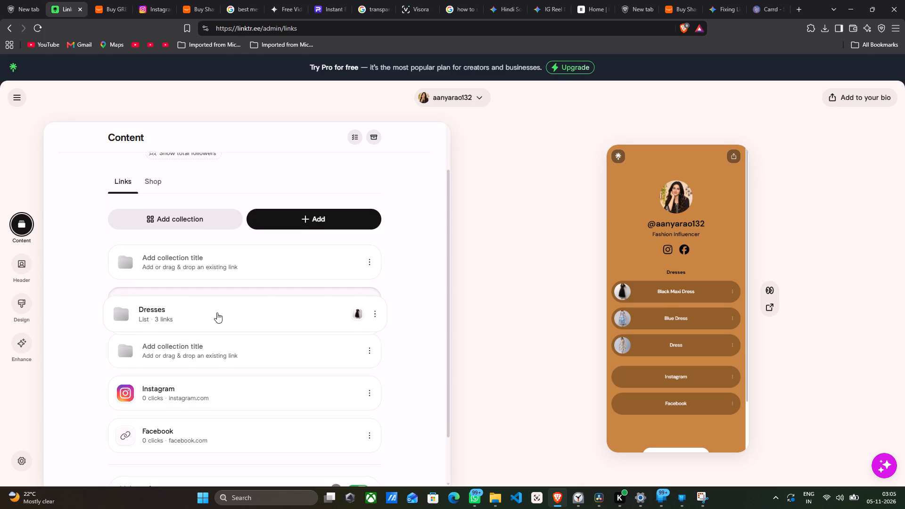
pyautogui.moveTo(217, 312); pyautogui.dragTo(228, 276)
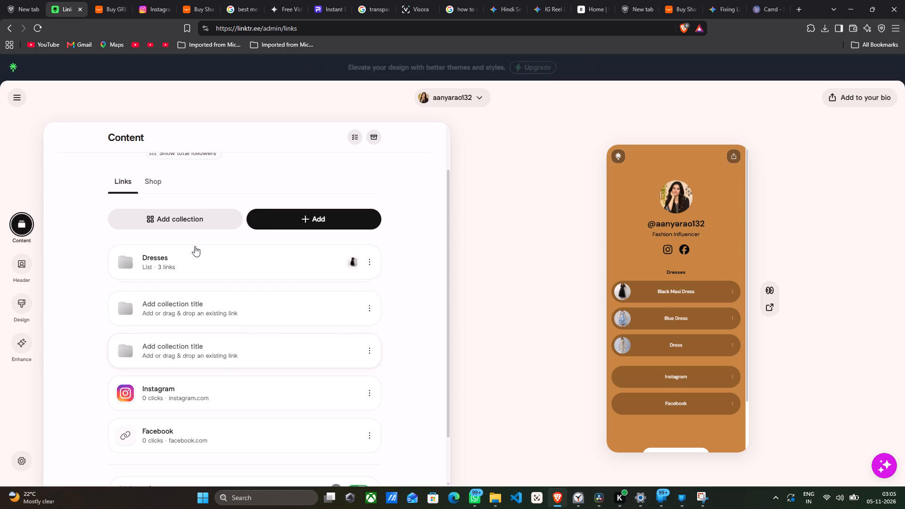
# Expand the Dresses collection to view its layout options and product links, and collapse it again.
pyautogui.click(163, 255)
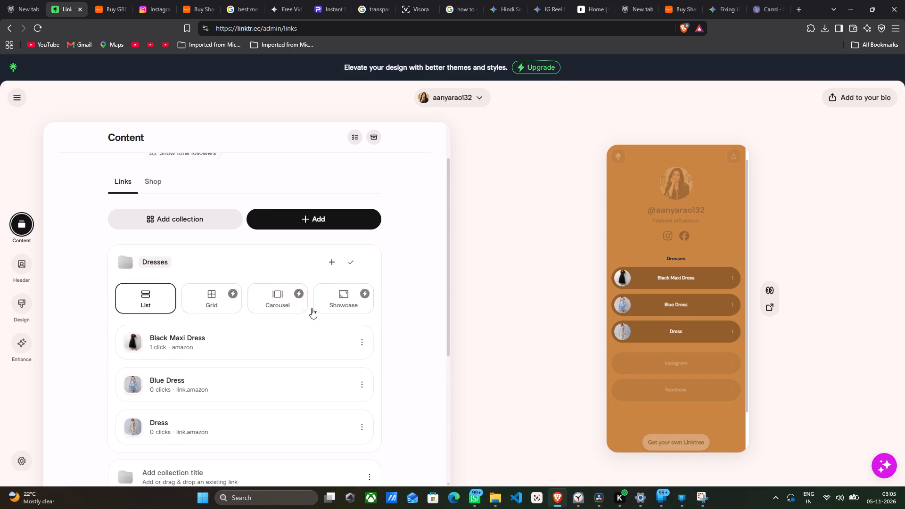
pyautogui.click(231, 271)
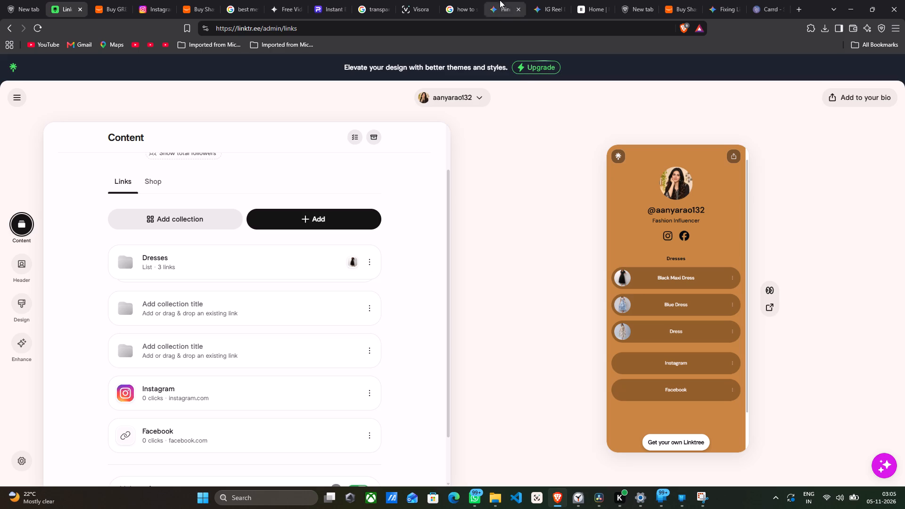
# Return to the Carrd site and open its choice of starting point templates.
pyautogui.click(750, 8)
pyautogui.hscroll(-1, 750, 8)
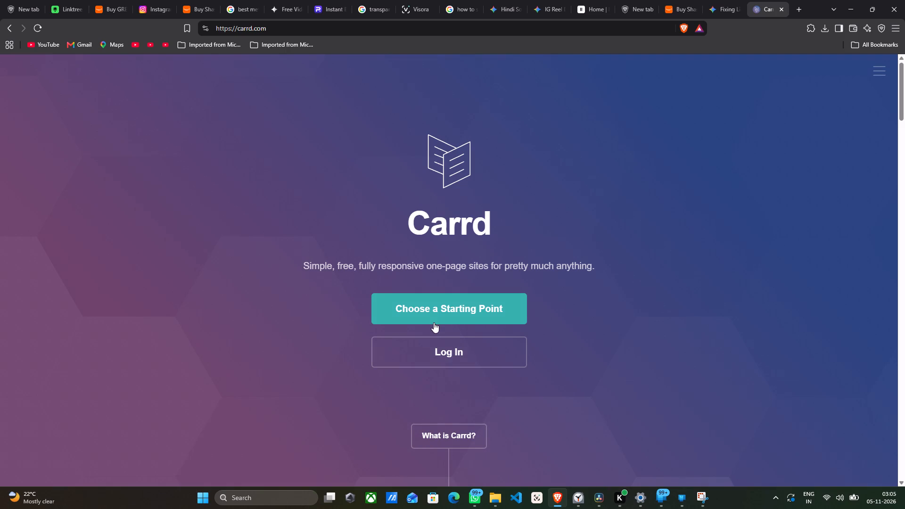
pyautogui.hscroll(-1, 434, 322)
pyautogui.click(438, 314)
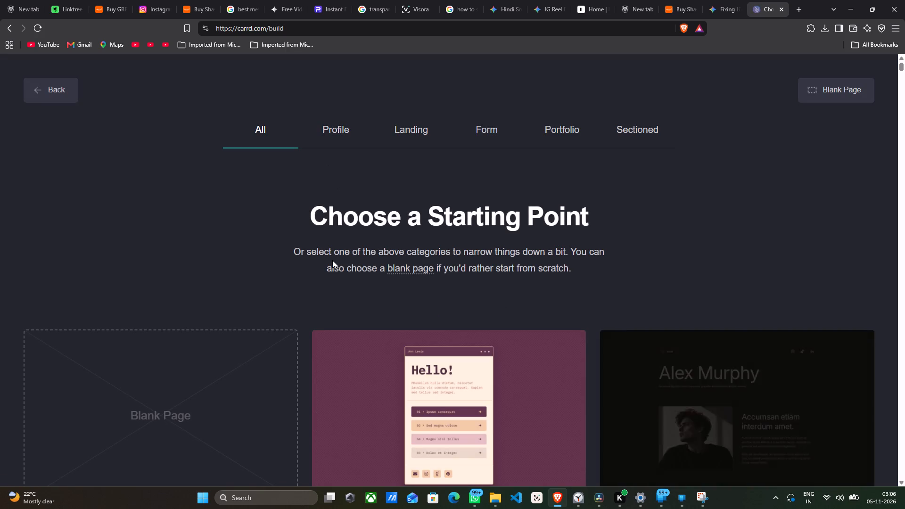
# Look through the starting point templates for a layout suited to a page of links.
pyautogui.scroll(-4, 332, 260)
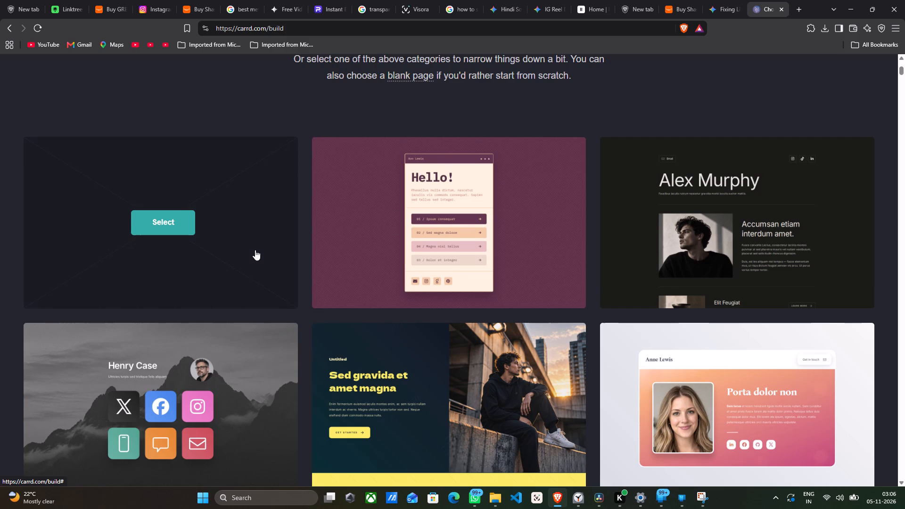
pyautogui.scroll(-2, 255, 250)
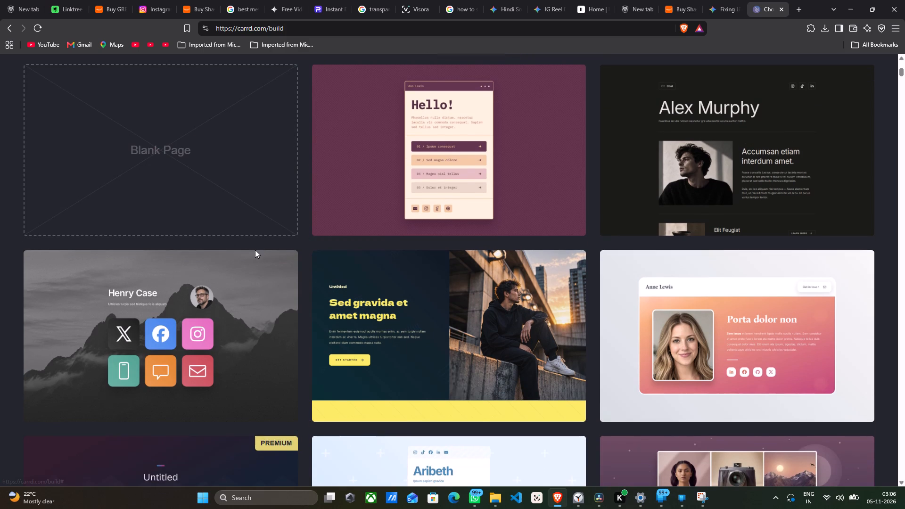
pyautogui.scroll(3, 255, 250)
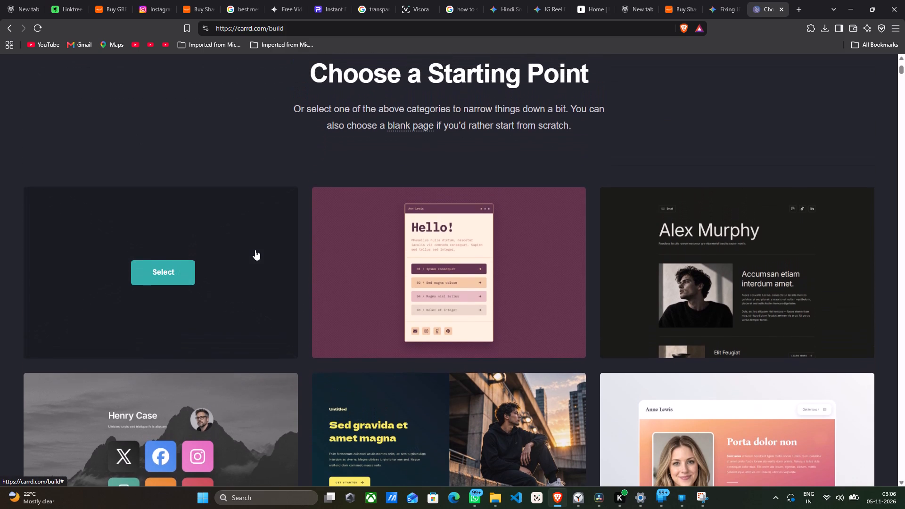
pyautogui.scroll(1, 255, 250)
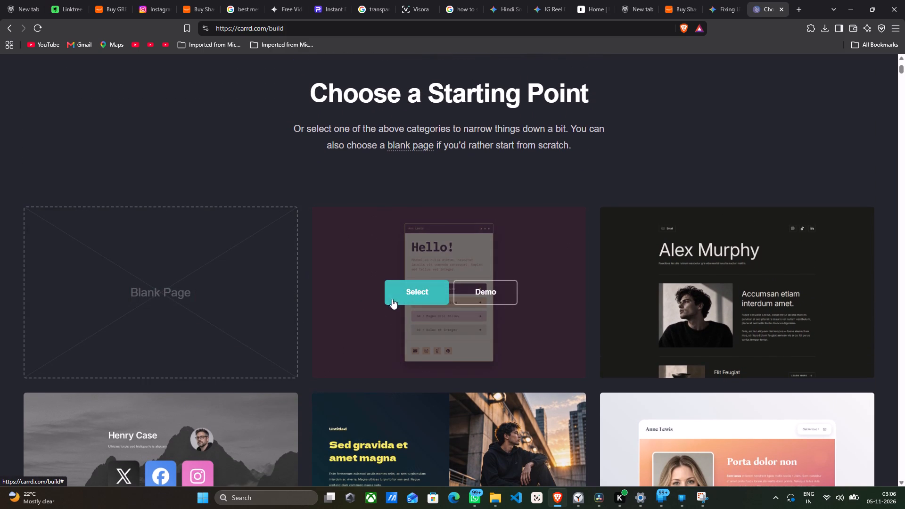
pyautogui.scroll(-4, 322, 241)
pyautogui.scroll(-2, 319, 153)
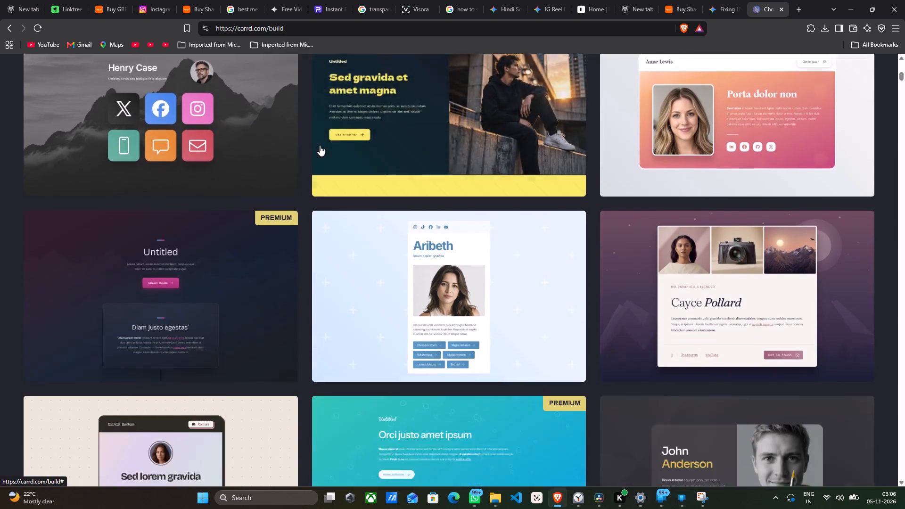
pyautogui.scroll(-6, 320, 146)
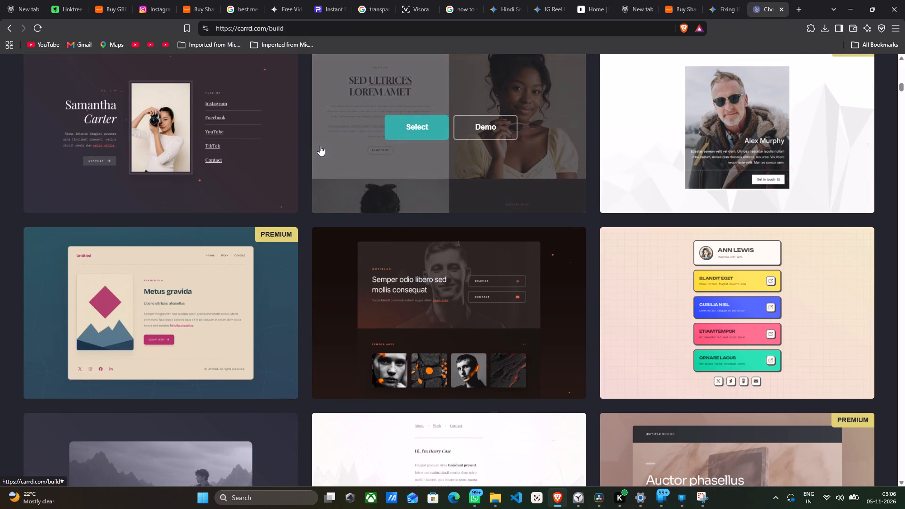
pyautogui.scroll(1, 320, 146)
pyautogui.scroll(-3, 302, 201)
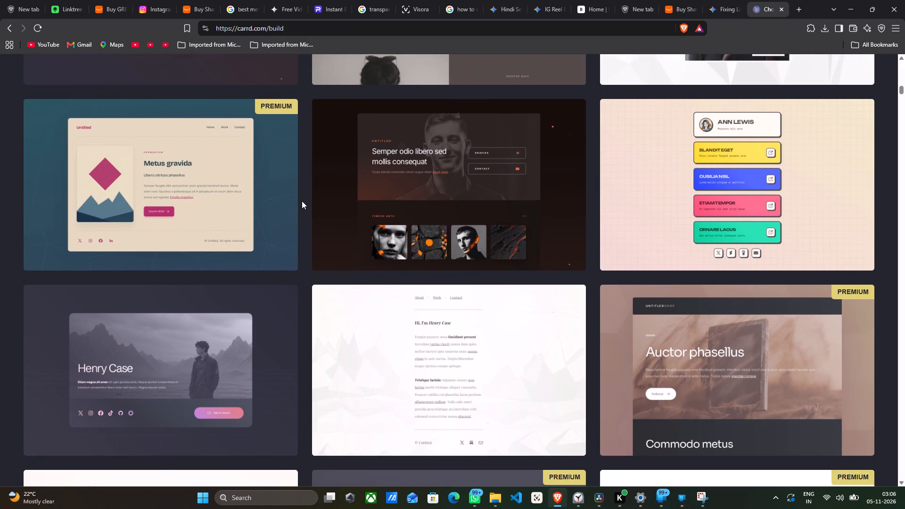
pyautogui.scroll(-4, 302, 201)
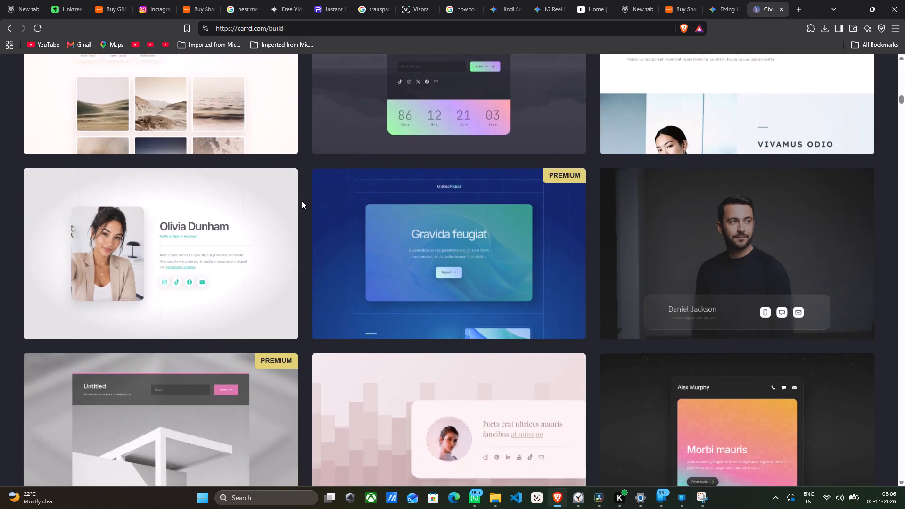
pyautogui.scroll(1, 302, 201)
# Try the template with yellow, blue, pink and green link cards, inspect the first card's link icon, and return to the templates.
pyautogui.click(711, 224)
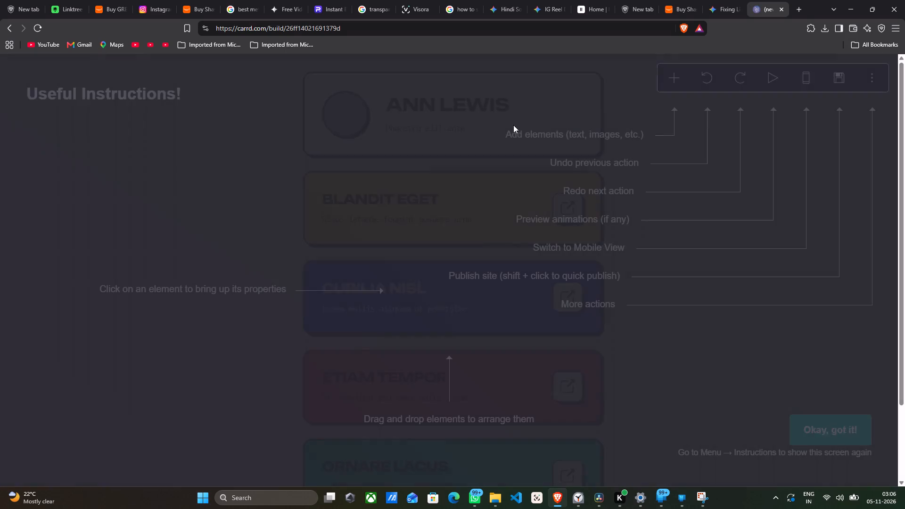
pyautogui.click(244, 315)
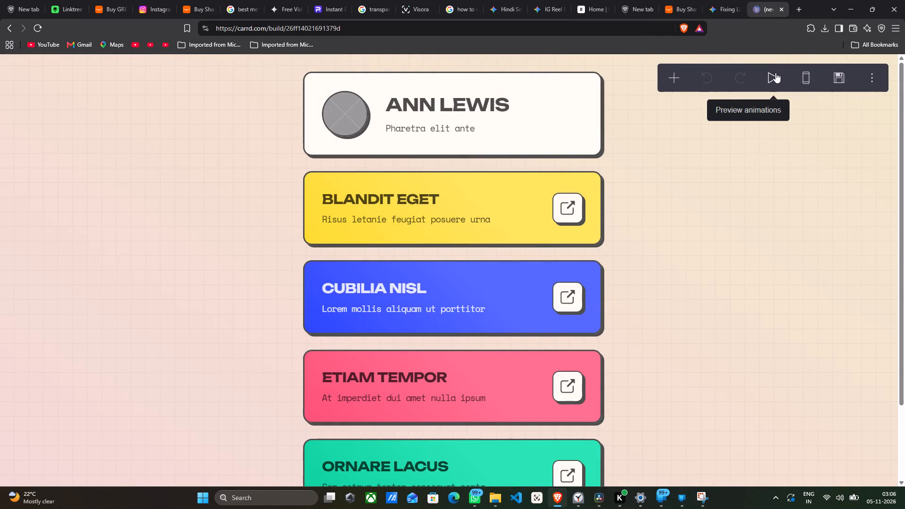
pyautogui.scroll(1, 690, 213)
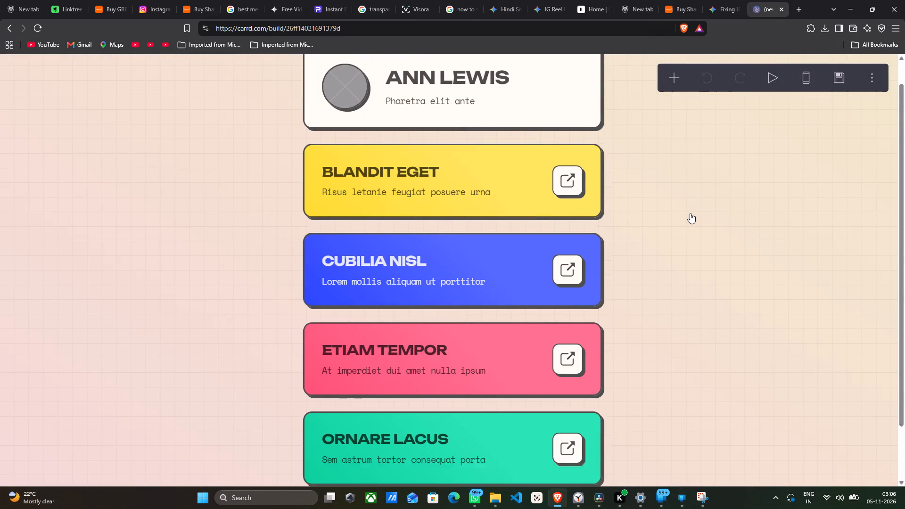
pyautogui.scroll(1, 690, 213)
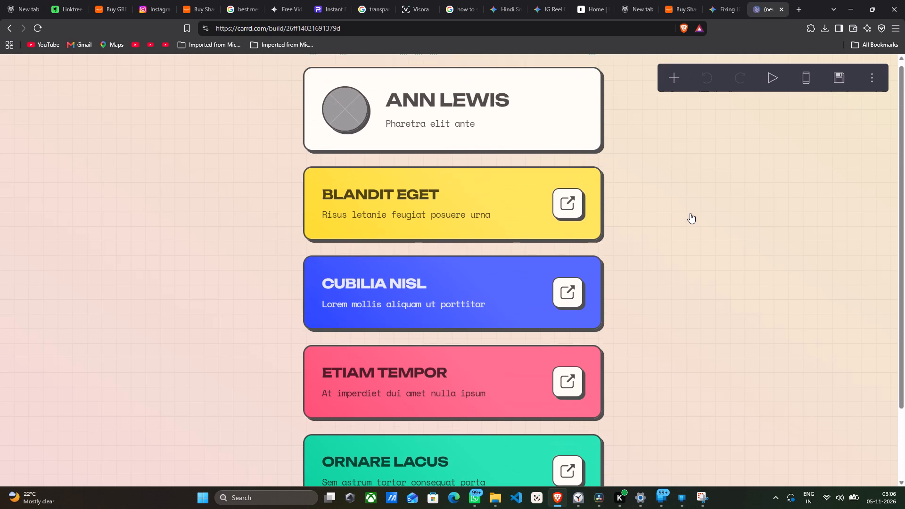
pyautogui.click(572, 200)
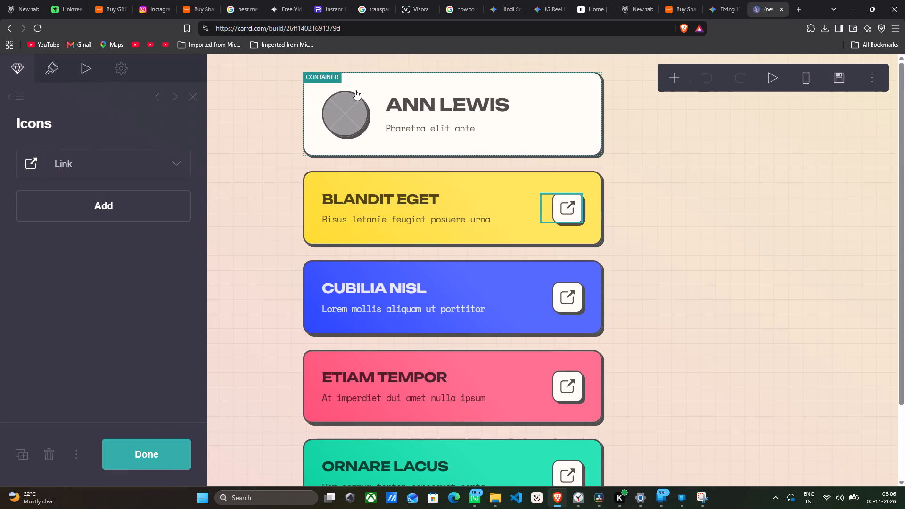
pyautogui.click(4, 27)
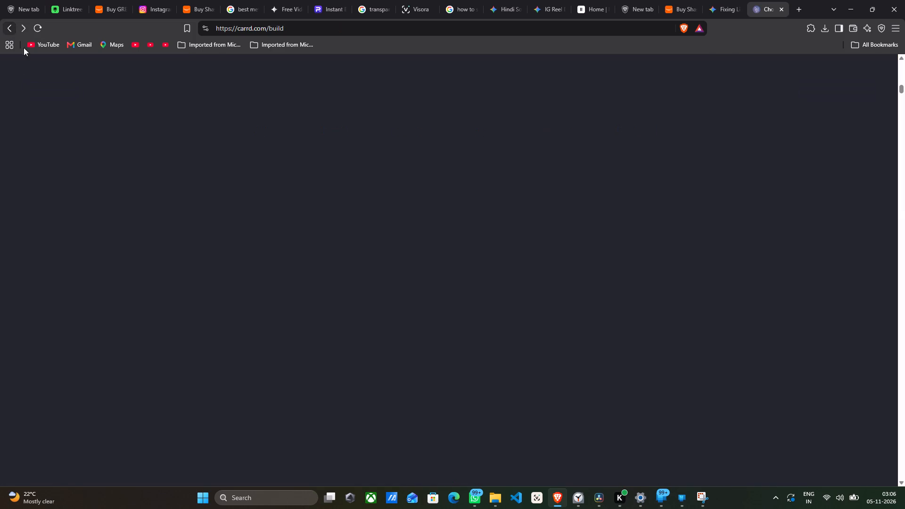
# Browse further down the starting point templates to compare other profile and link page layouts.
pyautogui.scroll(-5, 309, 251)
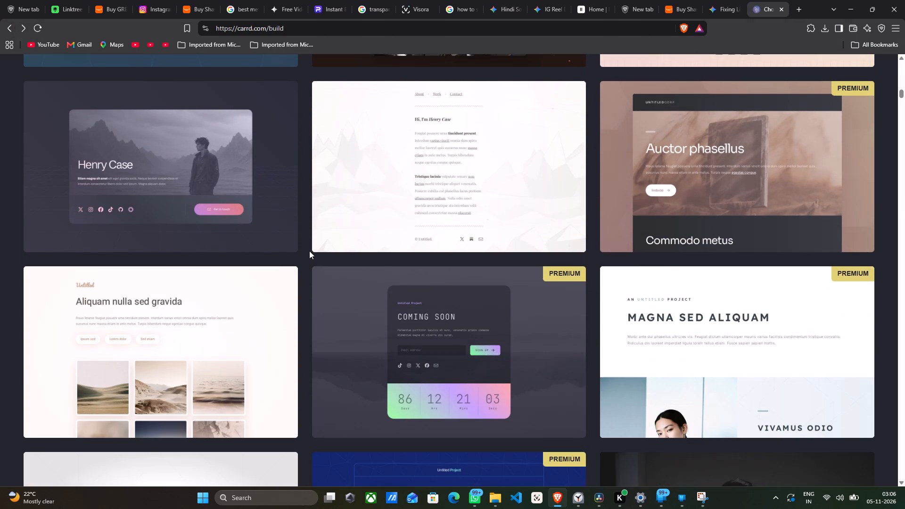
pyautogui.scroll(-6, 309, 251)
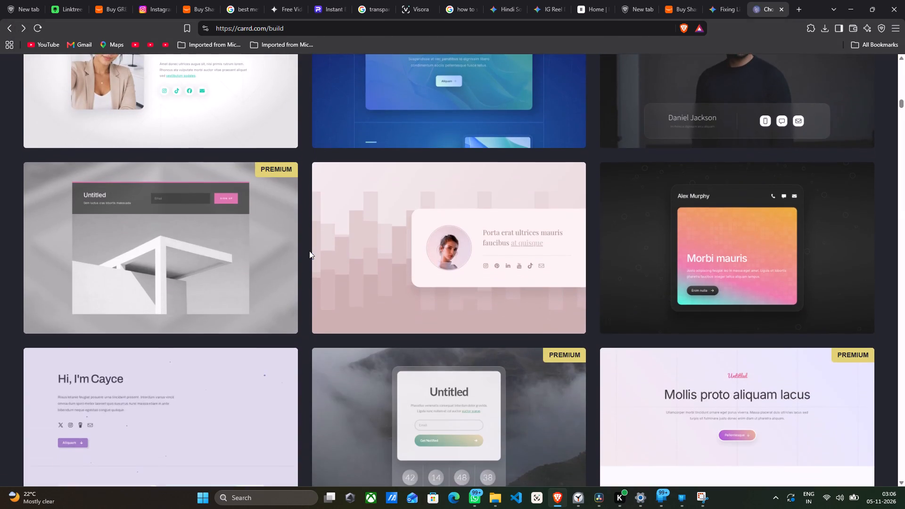
pyautogui.scroll(-15, 309, 251)
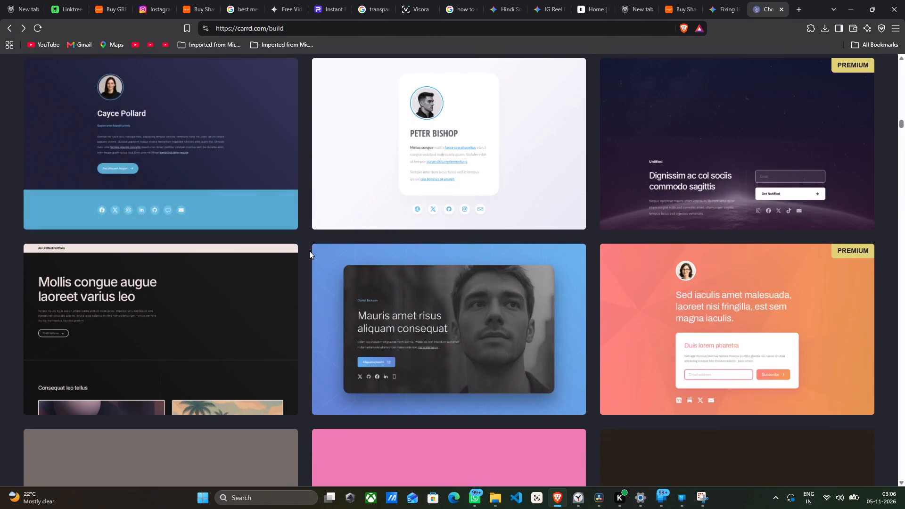
pyautogui.scroll(-19, 309, 251)
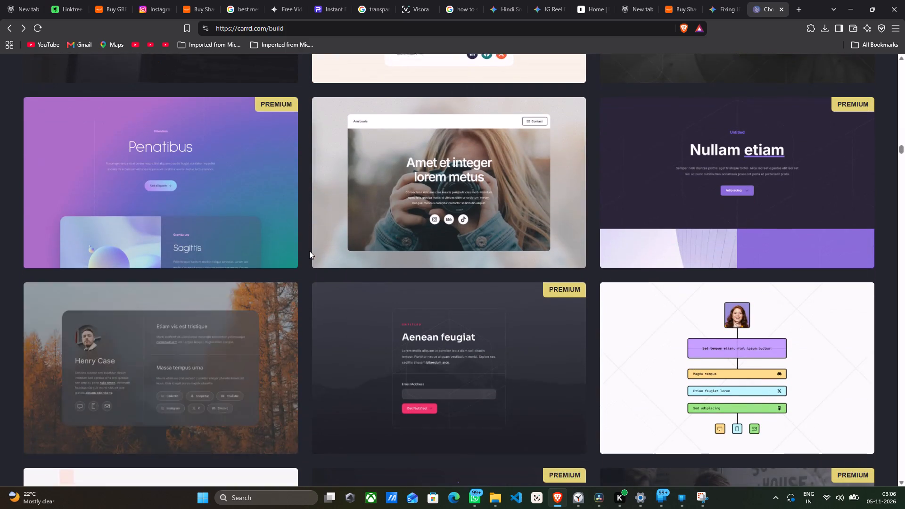
pyautogui.scroll(-5, 309, 251)
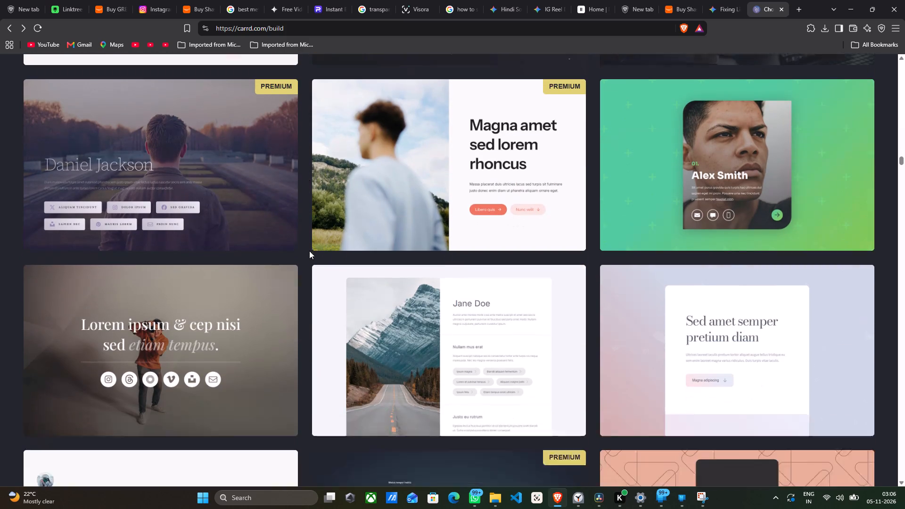
pyautogui.scroll(-8, 309, 251)
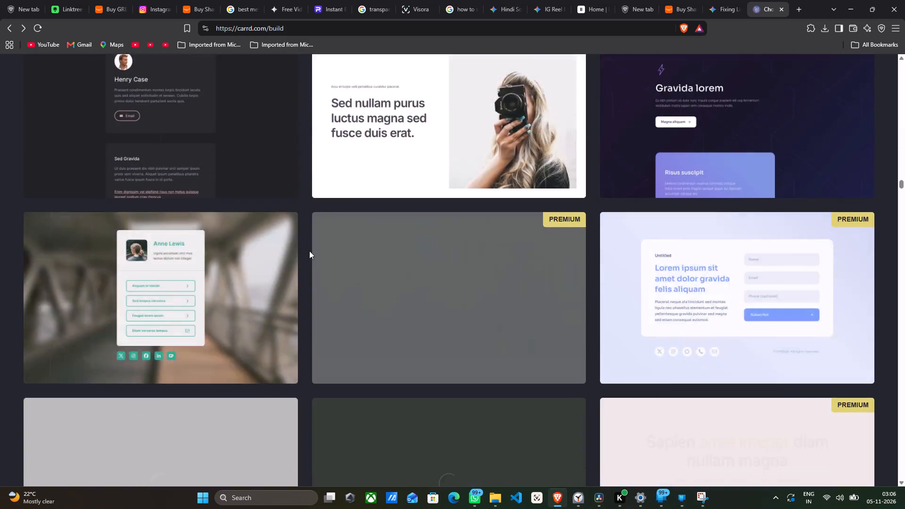
pyautogui.scroll(-1, 309, 251)
pyautogui.scroll(20, 309, 251)
pyautogui.scroll(2, 309, 251)
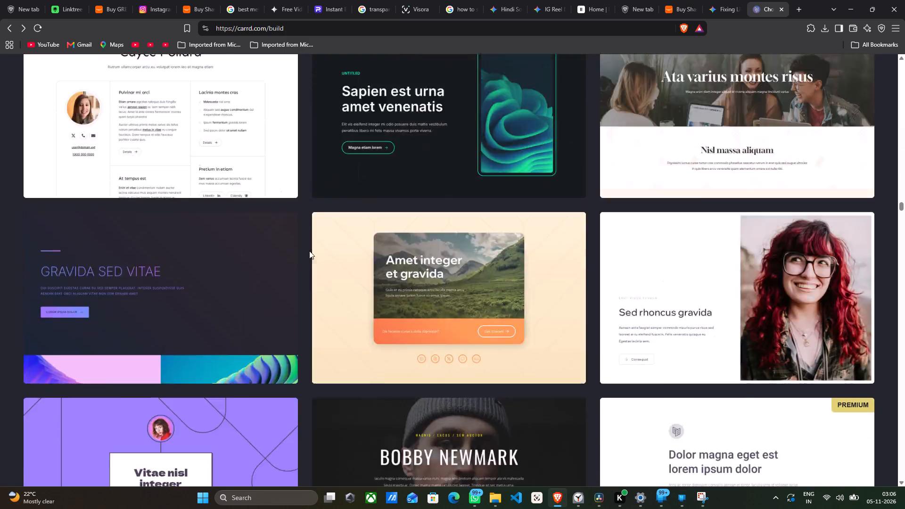
# Go back to the first templates and start the page from the purple Cayce Pollard template with three images.
pyautogui.scroll(20, 309, 251)
pyautogui.scroll(8, 309, 251)
pyautogui.scroll(17, 309, 251)
pyautogui.scroll(-1, 309, 251)
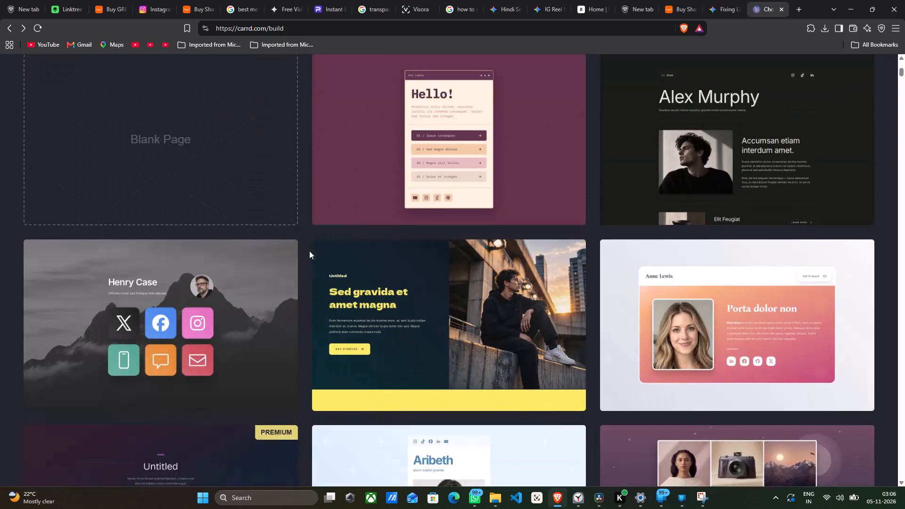
pyautogui.scroll(-5, 309, 251)
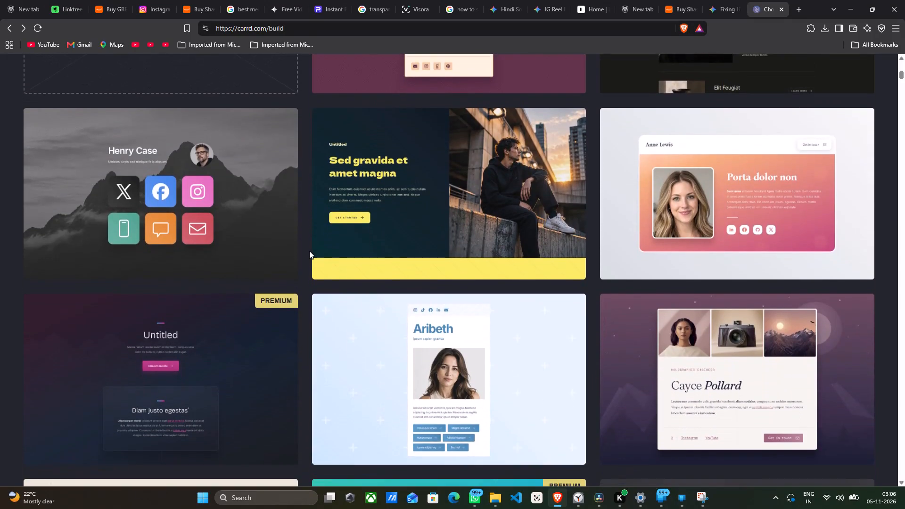
pyautogui.scroll(-3, 309, 251)
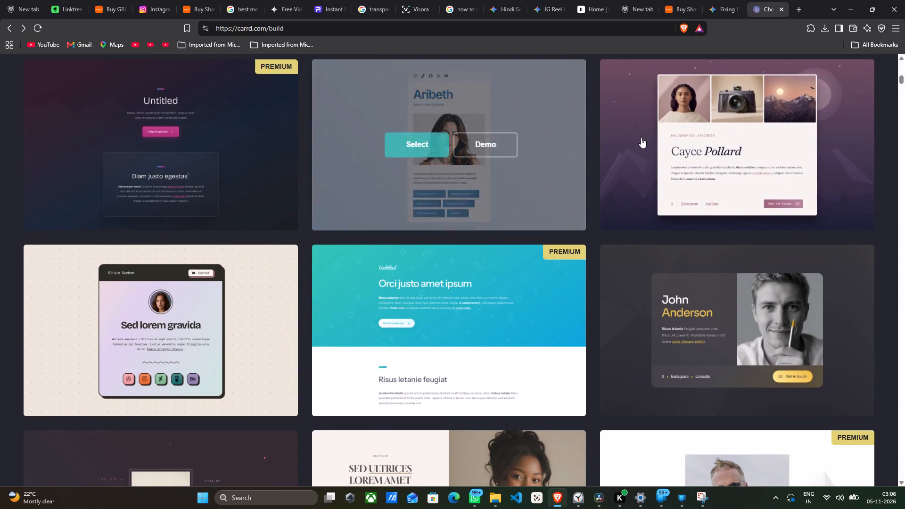
pyautogui.click(728, 135)
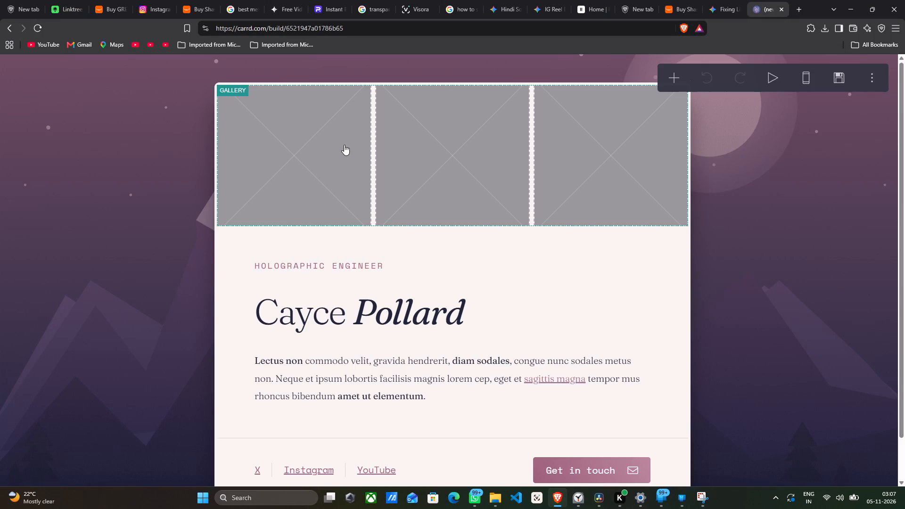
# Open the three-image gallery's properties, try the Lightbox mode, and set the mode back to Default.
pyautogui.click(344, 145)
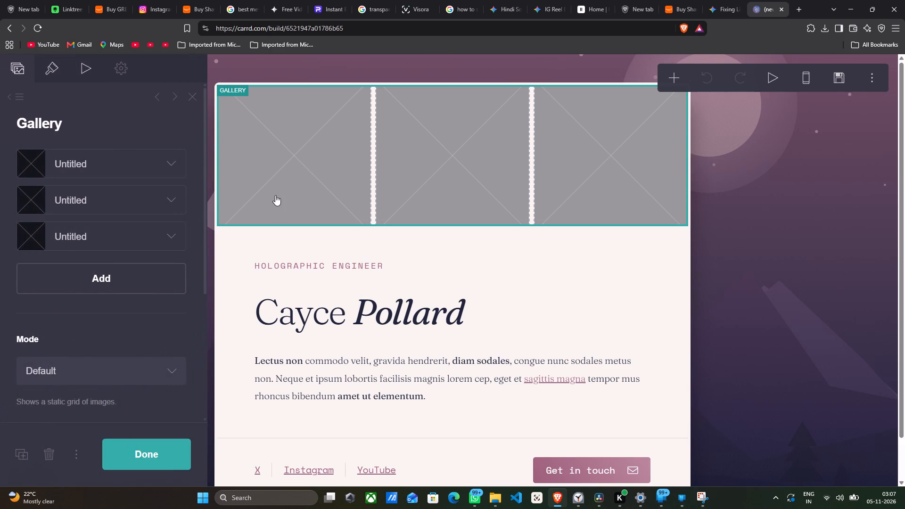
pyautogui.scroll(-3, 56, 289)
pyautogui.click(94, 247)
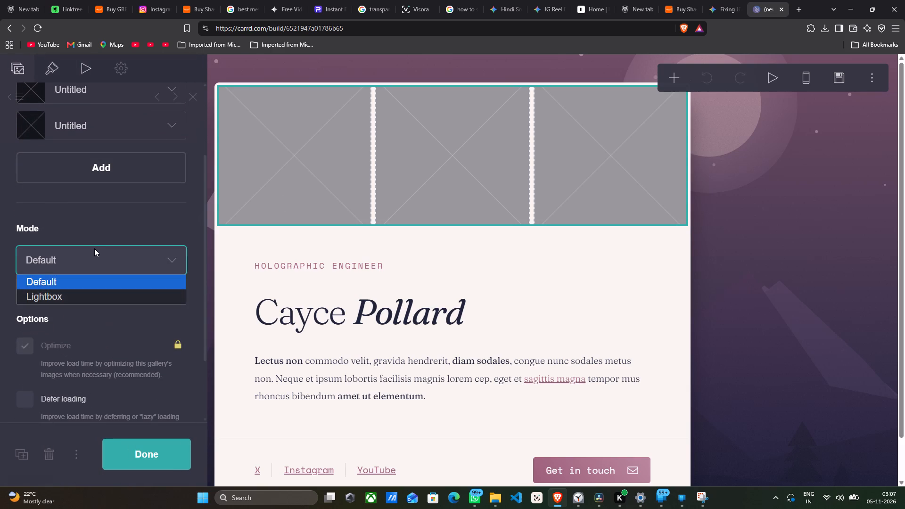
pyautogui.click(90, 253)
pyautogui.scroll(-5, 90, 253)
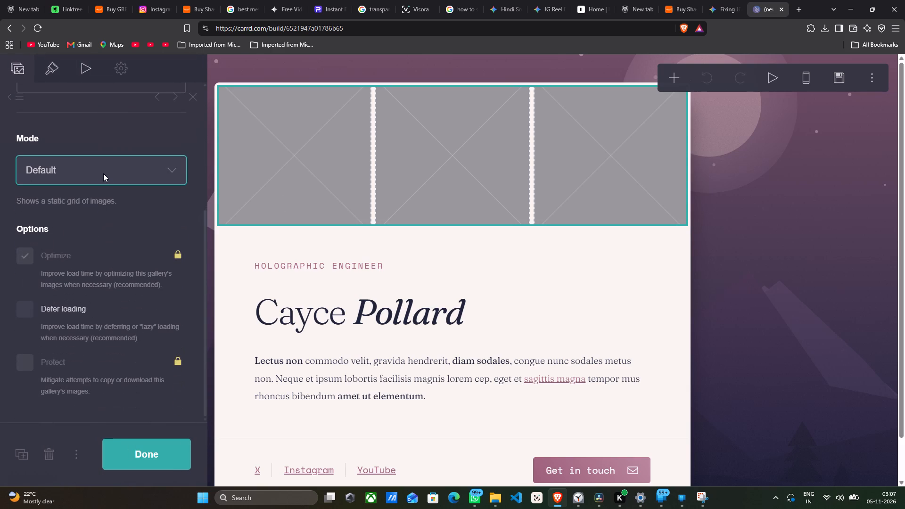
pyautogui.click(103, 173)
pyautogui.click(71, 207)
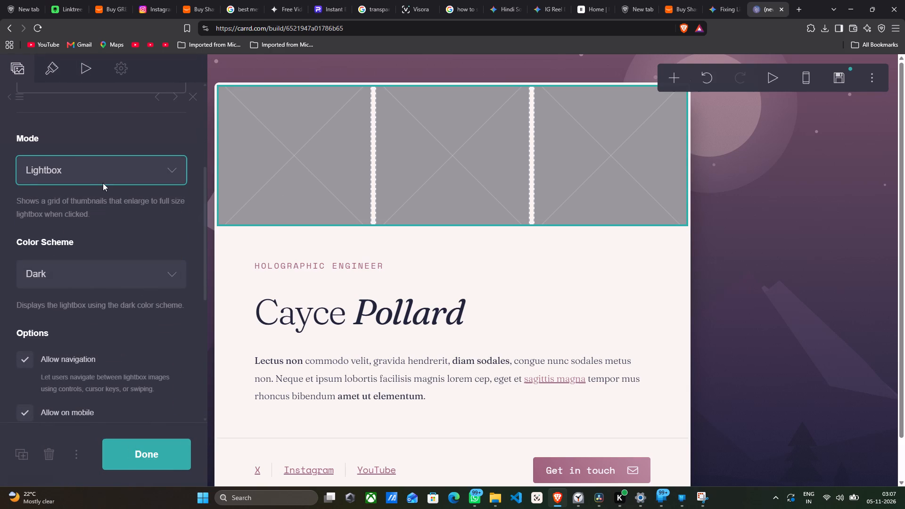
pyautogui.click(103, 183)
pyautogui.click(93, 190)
# Check the first gallery image's settings and add a fourth image slot to the gallery.
pyautogui.scroll(8, 93, 190)
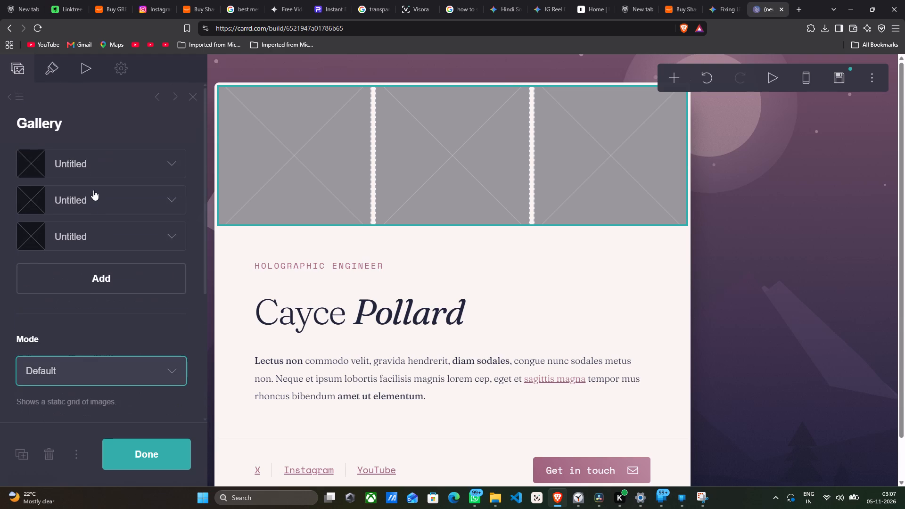
pyautogui.scroll(2, 93, 190)
pyautogui.click(113, 162)
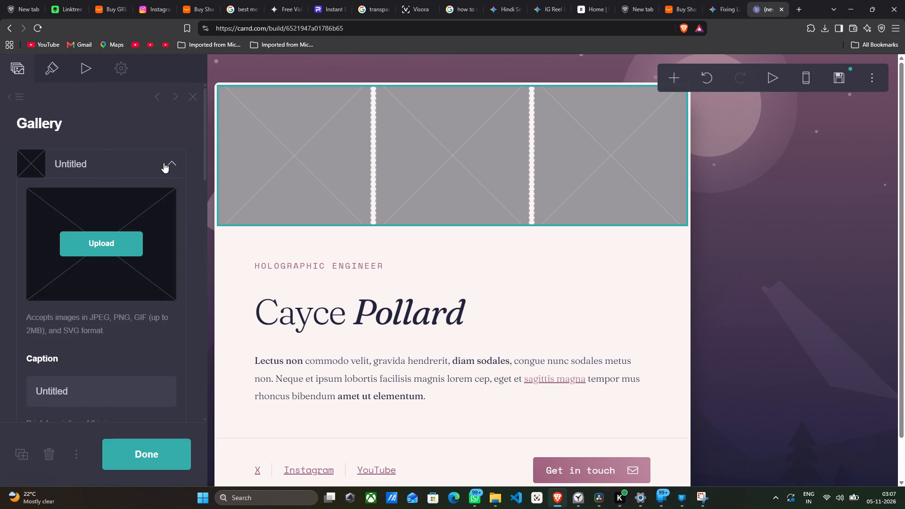
pyautogui.click(164, 163)
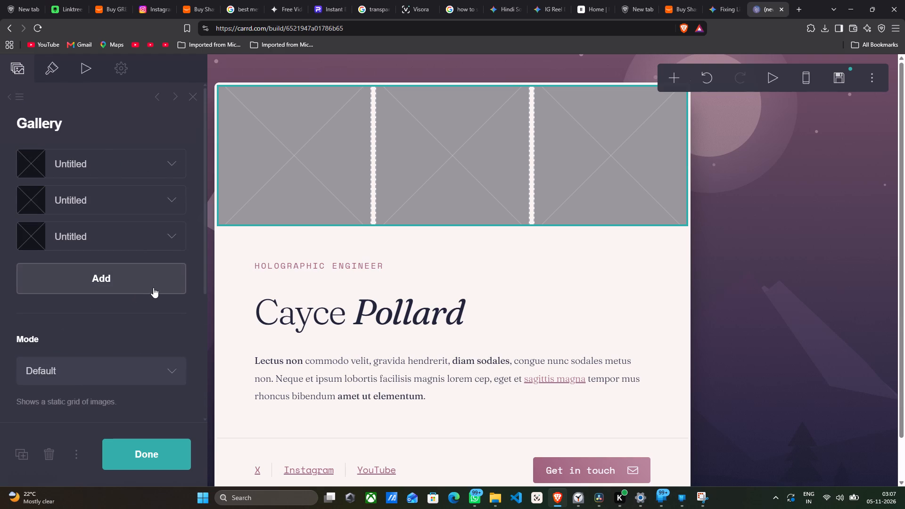
pyautogui.click(153, 286)
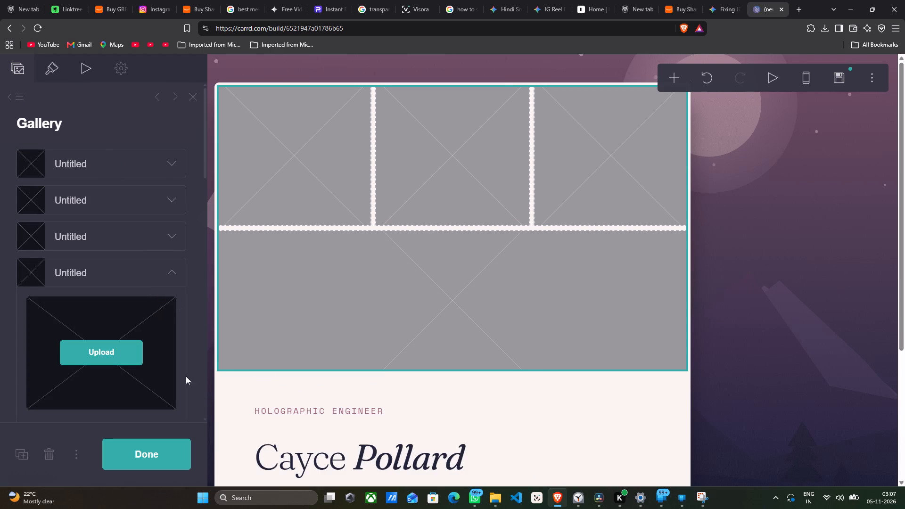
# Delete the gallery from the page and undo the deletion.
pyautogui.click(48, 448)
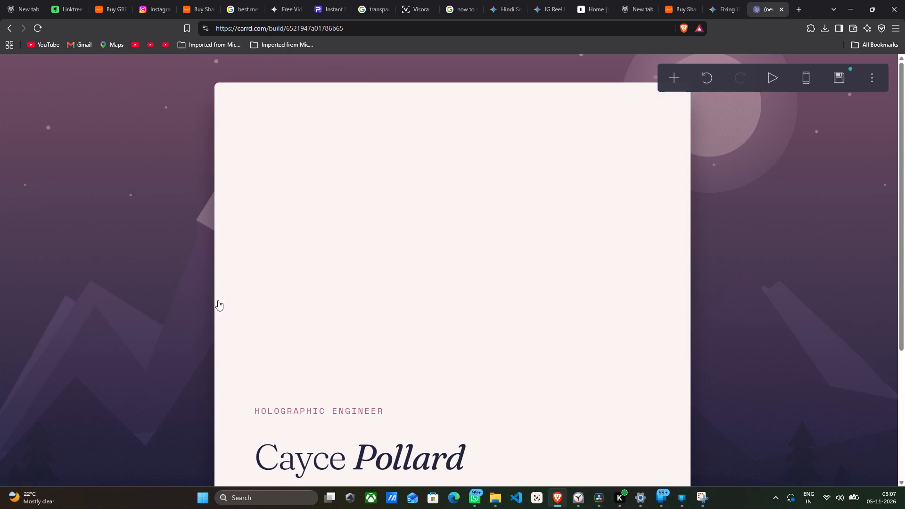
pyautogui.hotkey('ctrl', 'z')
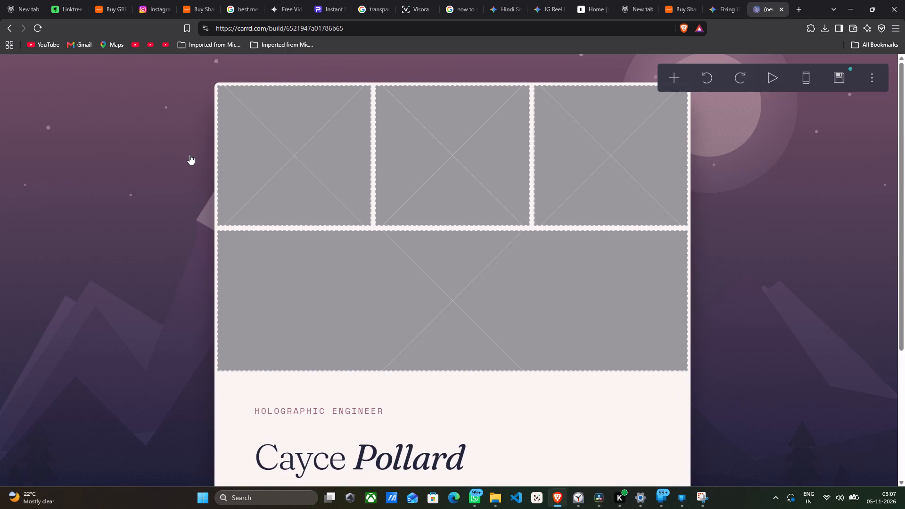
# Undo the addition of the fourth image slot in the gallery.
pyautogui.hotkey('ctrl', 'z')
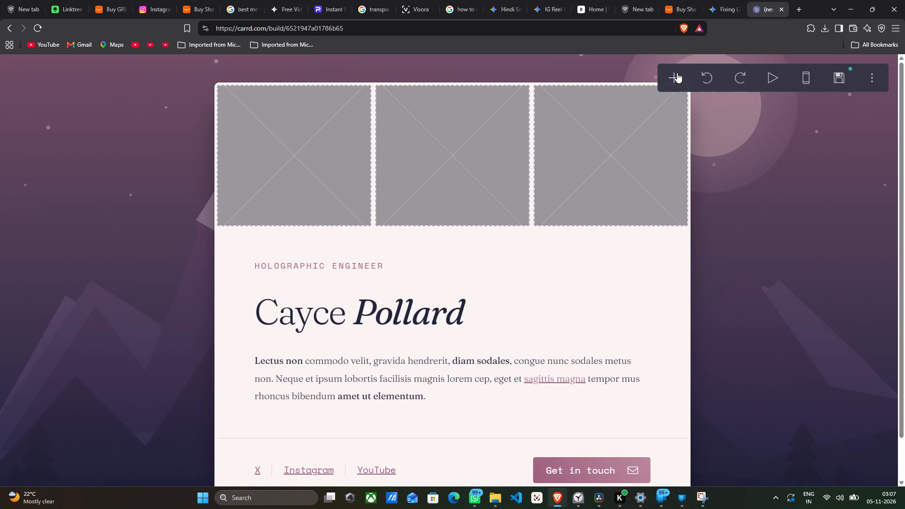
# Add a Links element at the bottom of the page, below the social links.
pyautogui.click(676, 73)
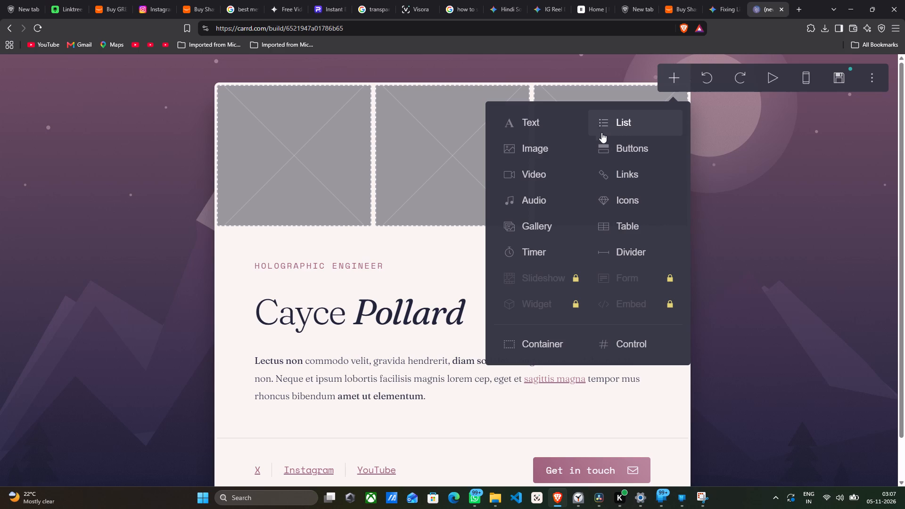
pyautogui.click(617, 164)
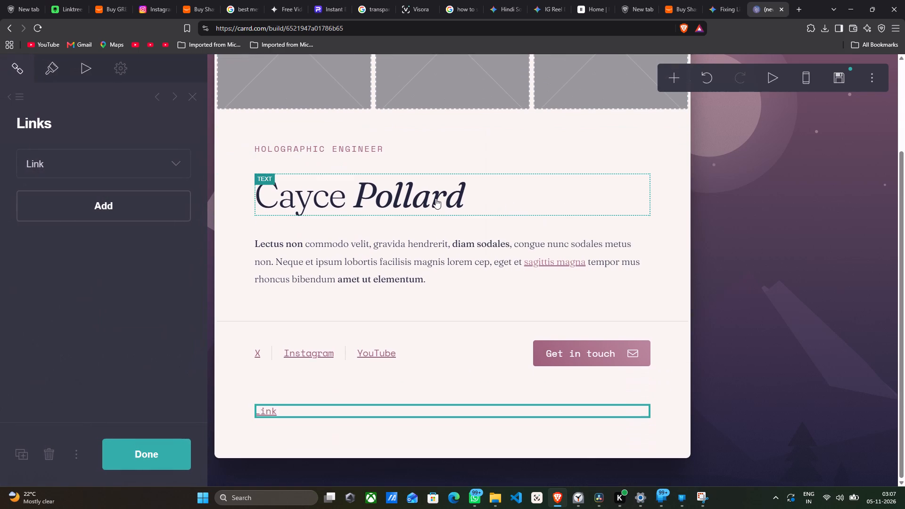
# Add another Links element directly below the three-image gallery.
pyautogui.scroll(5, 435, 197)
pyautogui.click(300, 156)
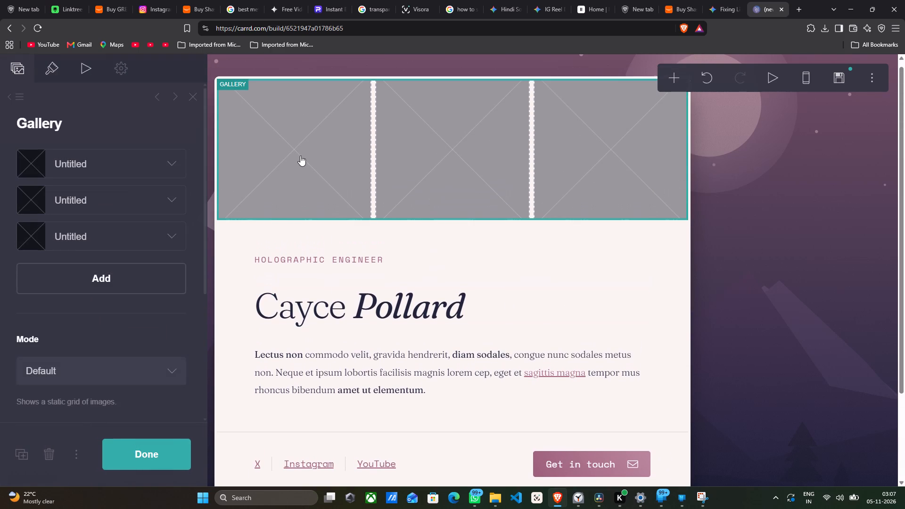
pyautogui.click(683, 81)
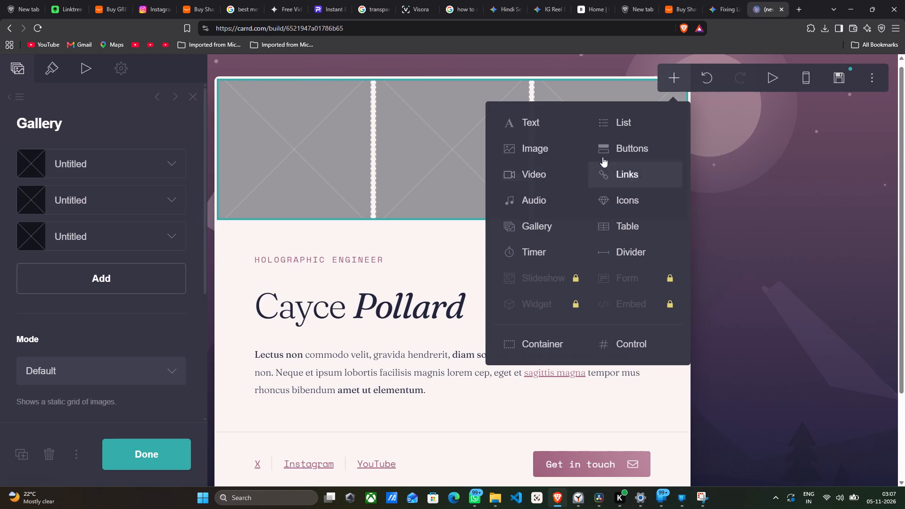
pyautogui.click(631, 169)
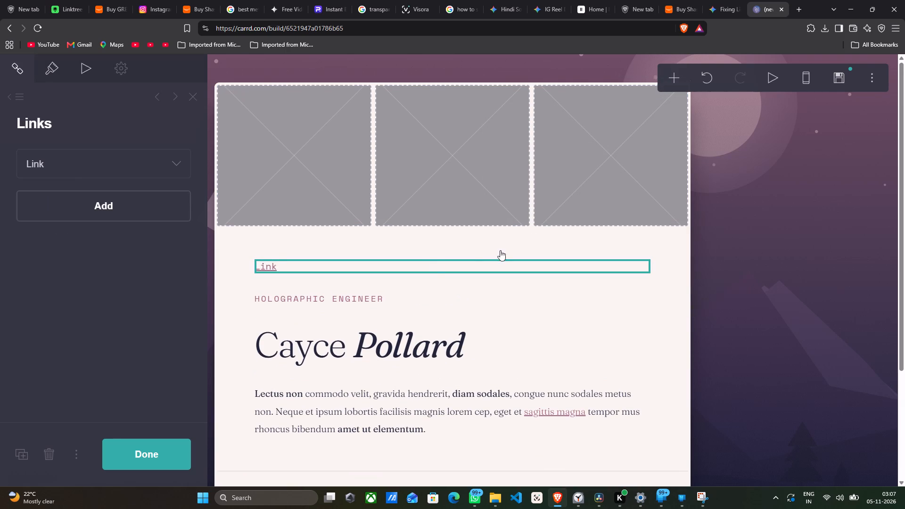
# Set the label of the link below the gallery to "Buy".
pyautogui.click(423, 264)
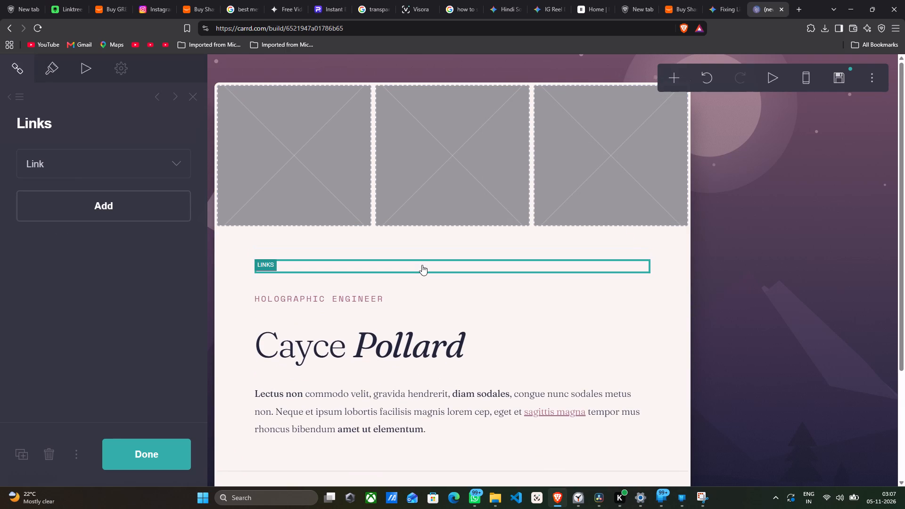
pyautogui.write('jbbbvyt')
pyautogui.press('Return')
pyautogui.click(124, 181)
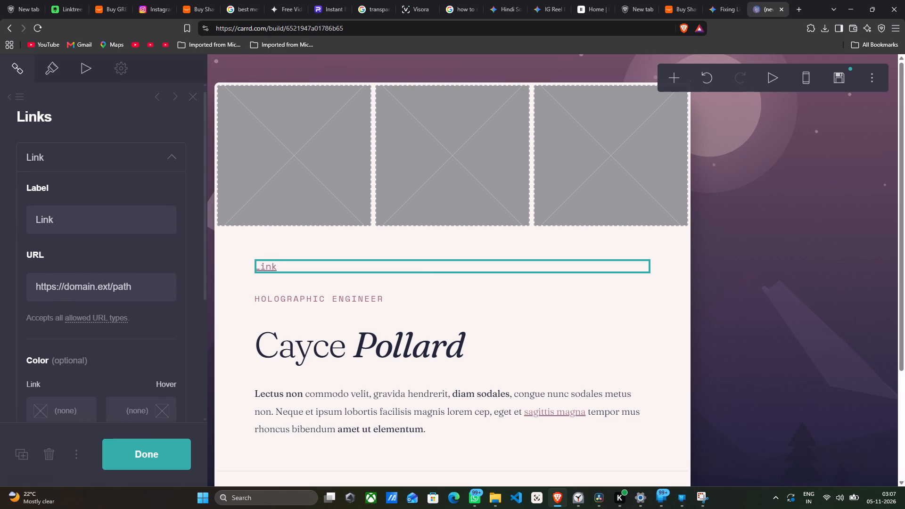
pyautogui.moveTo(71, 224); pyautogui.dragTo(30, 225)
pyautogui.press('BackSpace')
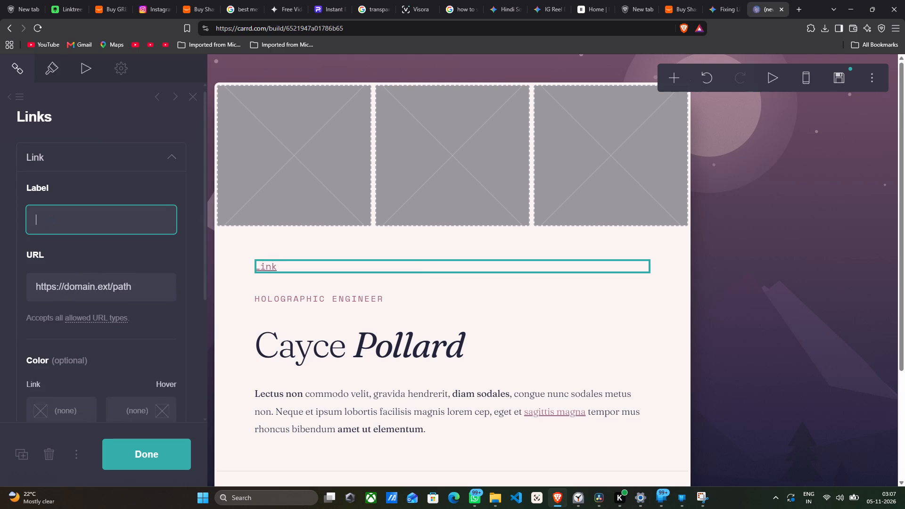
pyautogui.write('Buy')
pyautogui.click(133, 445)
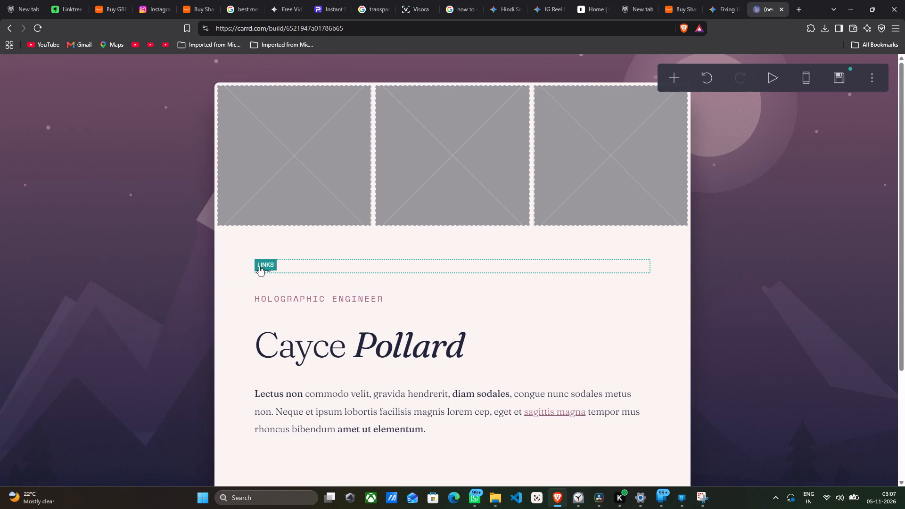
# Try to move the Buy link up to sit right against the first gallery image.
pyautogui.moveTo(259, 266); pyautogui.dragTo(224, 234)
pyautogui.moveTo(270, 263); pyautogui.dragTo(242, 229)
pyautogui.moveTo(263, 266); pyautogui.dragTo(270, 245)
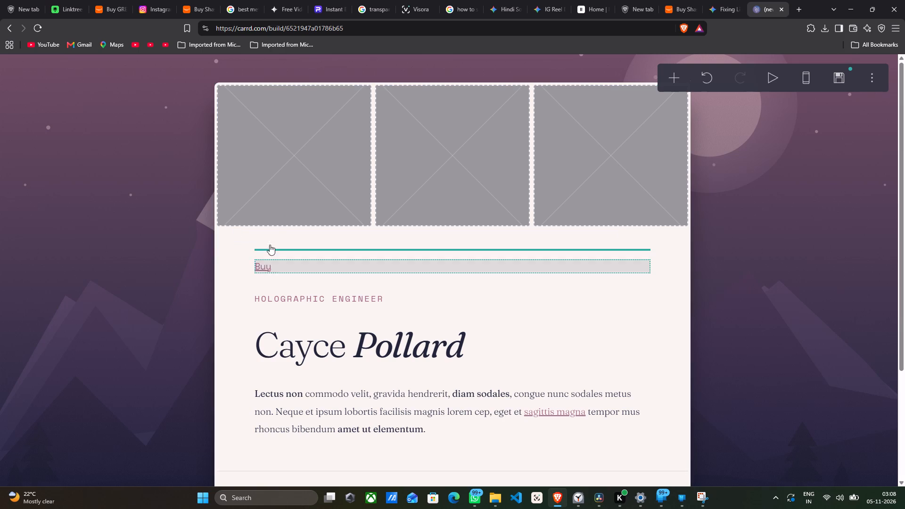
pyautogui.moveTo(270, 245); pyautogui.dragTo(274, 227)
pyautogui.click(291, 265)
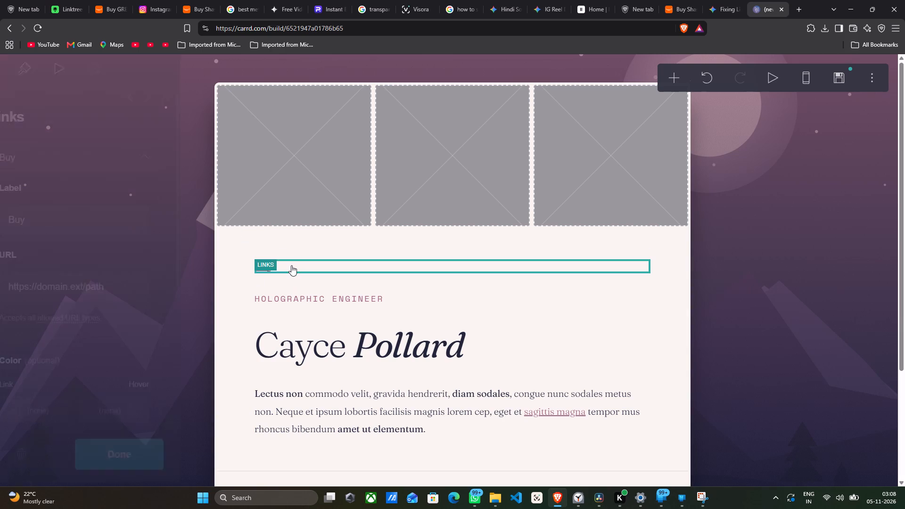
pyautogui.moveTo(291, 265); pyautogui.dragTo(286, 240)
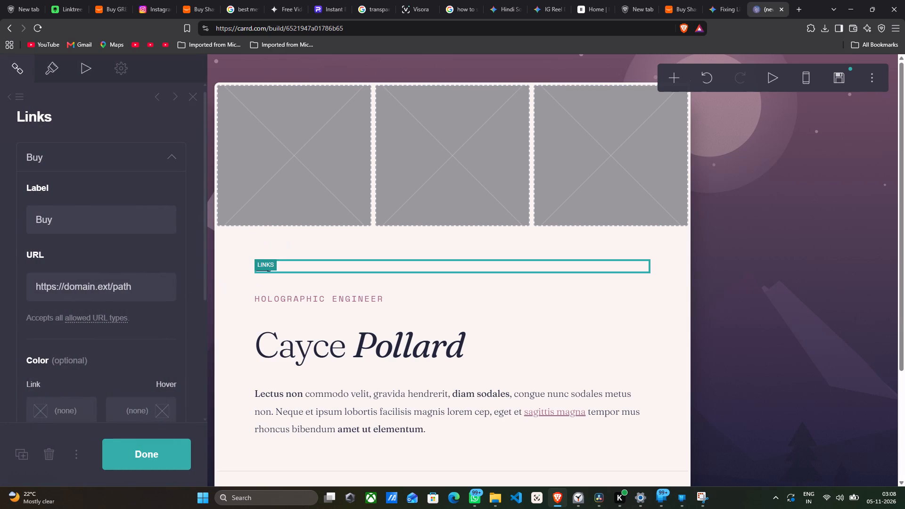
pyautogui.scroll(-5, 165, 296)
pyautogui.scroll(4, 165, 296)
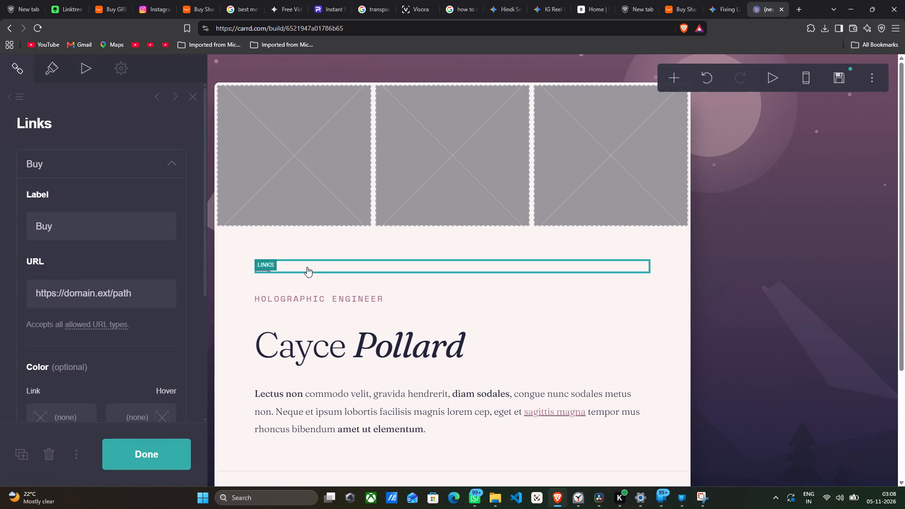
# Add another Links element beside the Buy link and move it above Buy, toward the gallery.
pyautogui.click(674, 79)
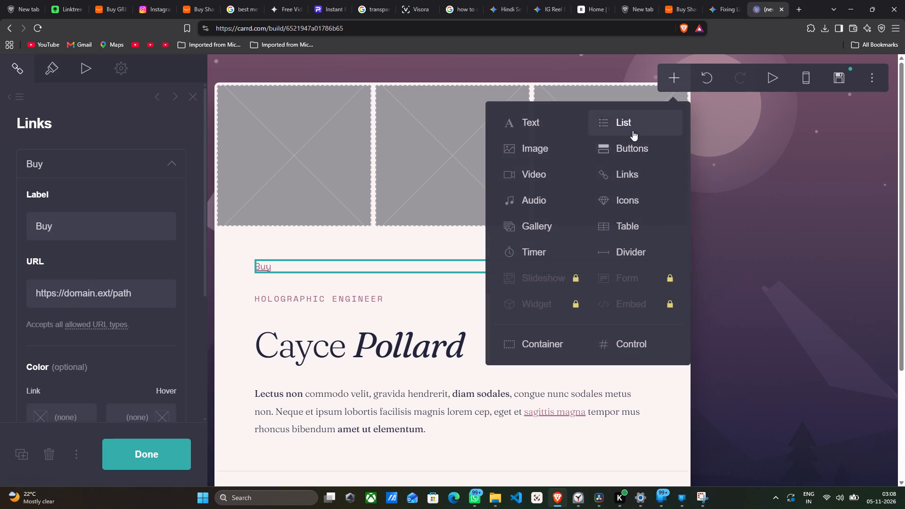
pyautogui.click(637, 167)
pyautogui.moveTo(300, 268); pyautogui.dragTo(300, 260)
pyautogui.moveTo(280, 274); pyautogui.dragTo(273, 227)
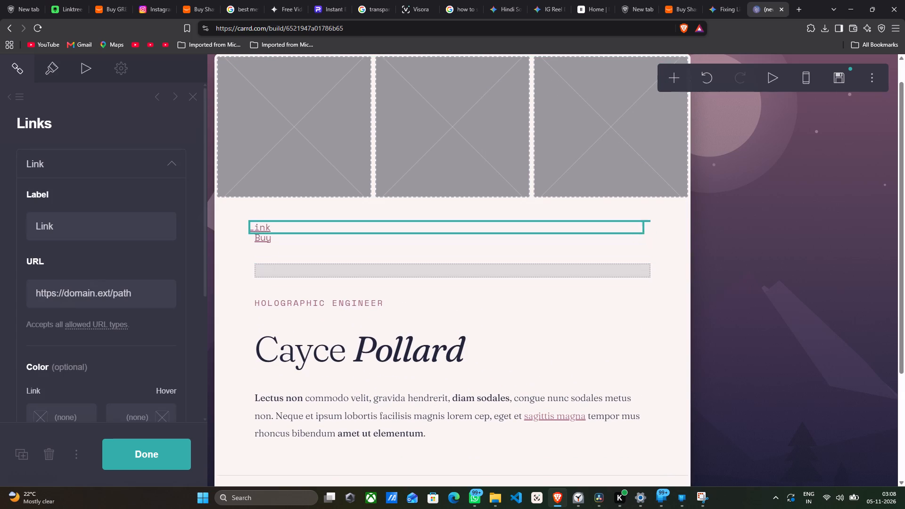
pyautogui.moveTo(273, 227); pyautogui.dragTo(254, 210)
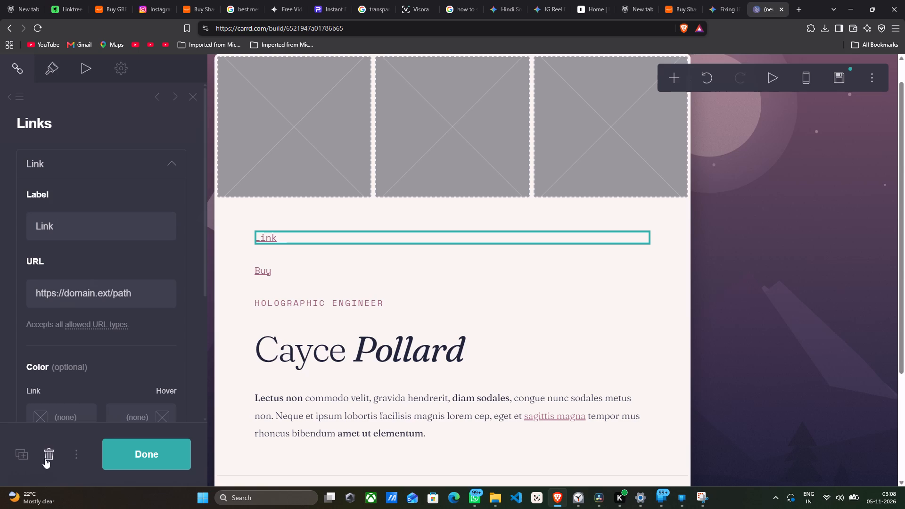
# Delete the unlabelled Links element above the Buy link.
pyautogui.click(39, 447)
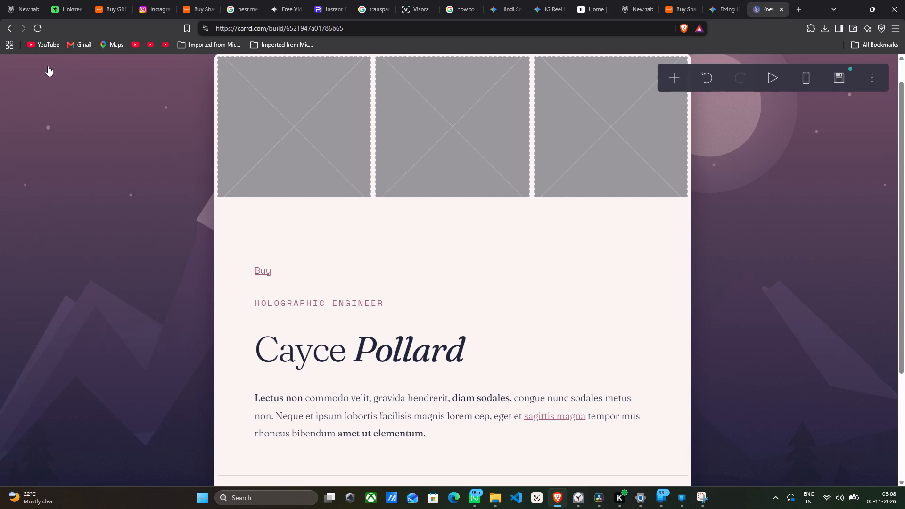
# Leave the Cayce Pollard page without saving and go back to the template gallery.
pyautogui.click(9, 23)
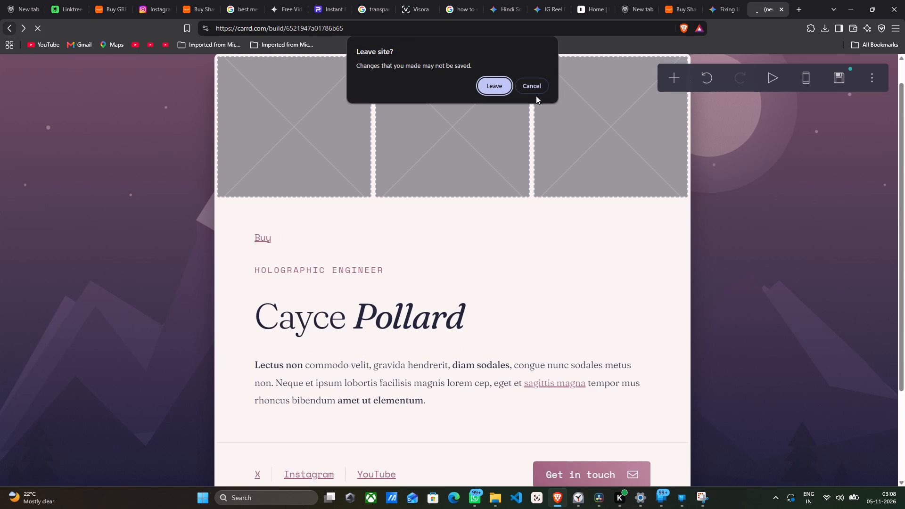
pyautogui.click(500, 91)
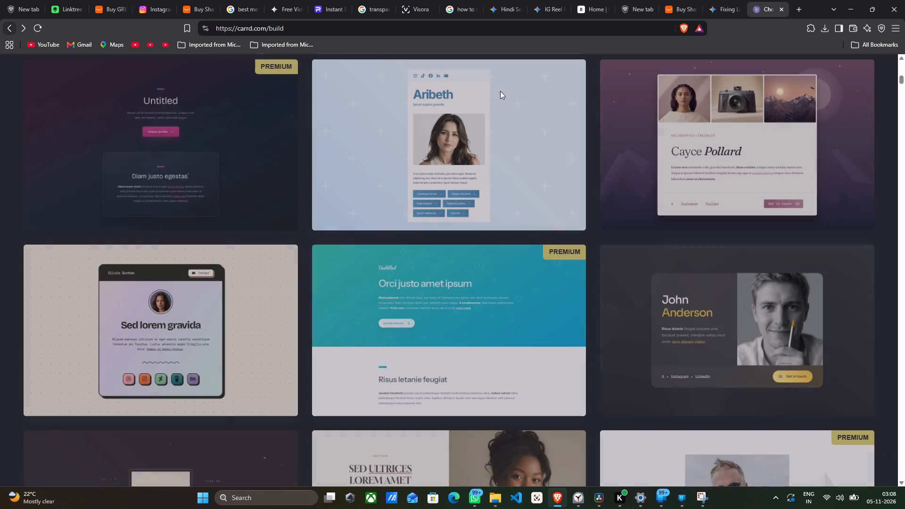
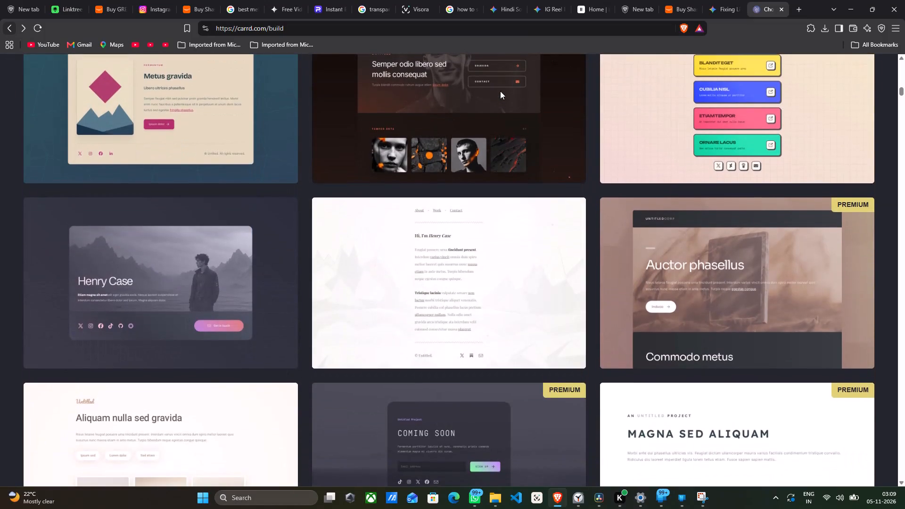
# Open the template with the Ann Lewis profile card and four coloured link cards.
pyautogui.click(663, 86)
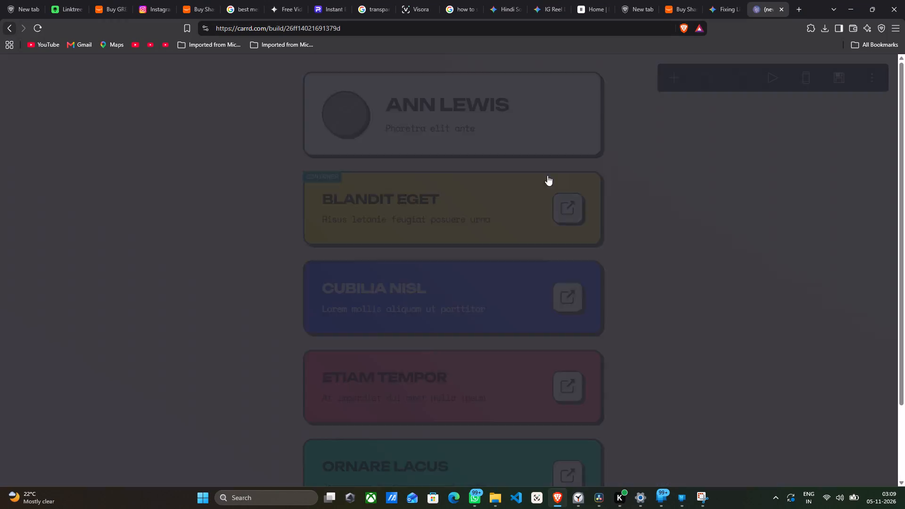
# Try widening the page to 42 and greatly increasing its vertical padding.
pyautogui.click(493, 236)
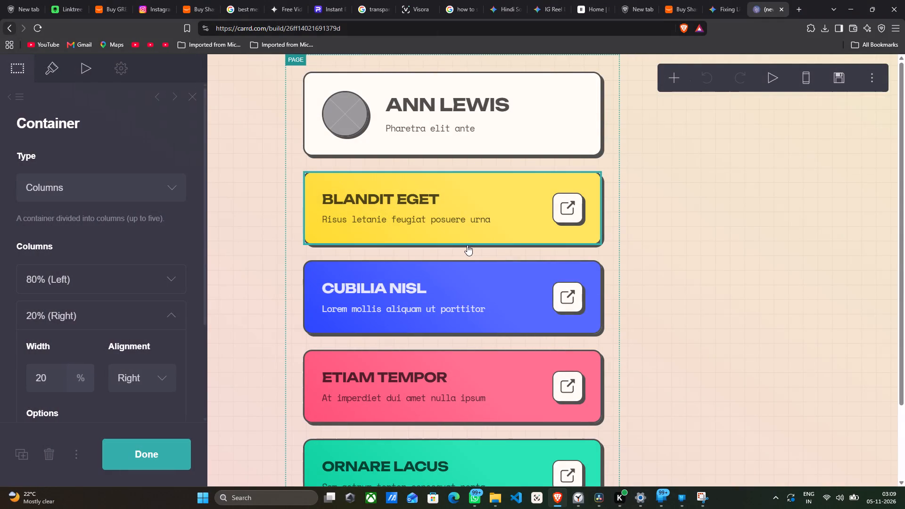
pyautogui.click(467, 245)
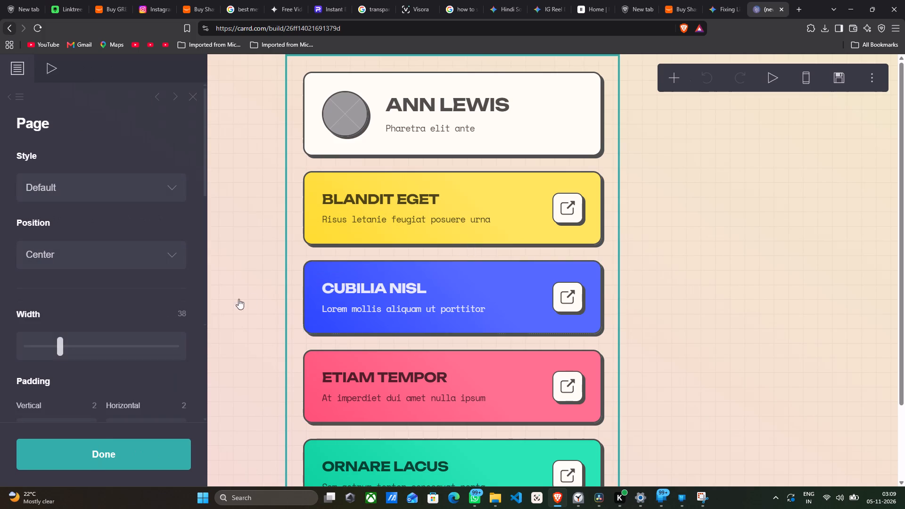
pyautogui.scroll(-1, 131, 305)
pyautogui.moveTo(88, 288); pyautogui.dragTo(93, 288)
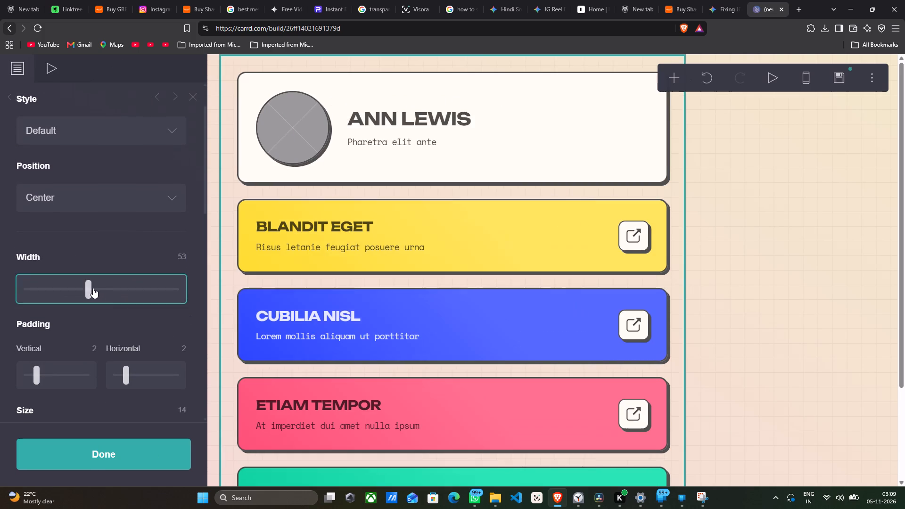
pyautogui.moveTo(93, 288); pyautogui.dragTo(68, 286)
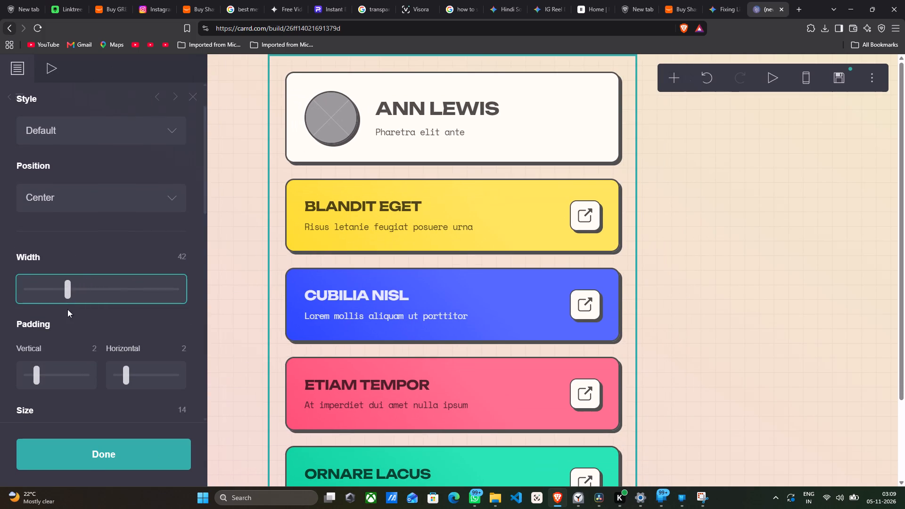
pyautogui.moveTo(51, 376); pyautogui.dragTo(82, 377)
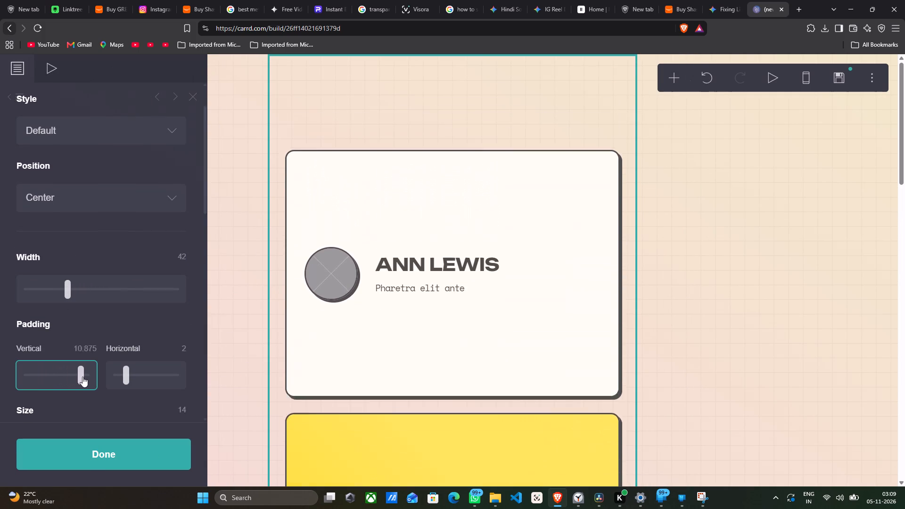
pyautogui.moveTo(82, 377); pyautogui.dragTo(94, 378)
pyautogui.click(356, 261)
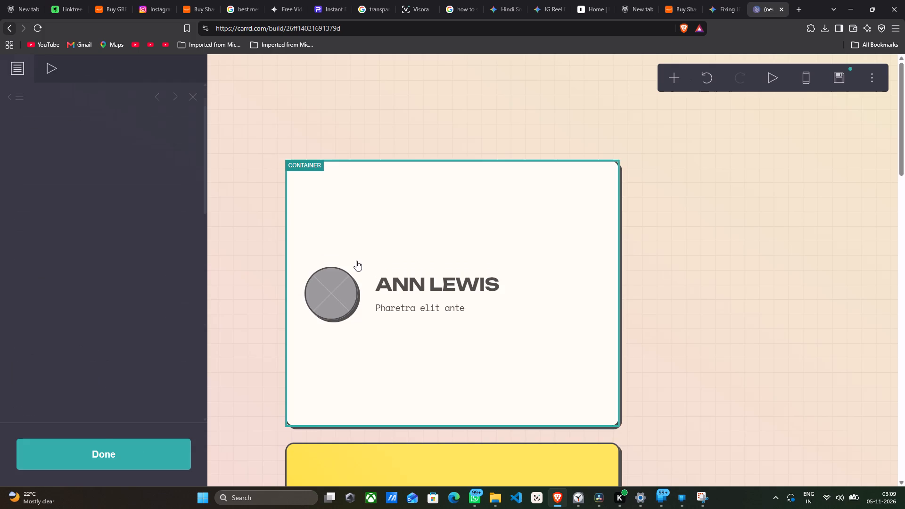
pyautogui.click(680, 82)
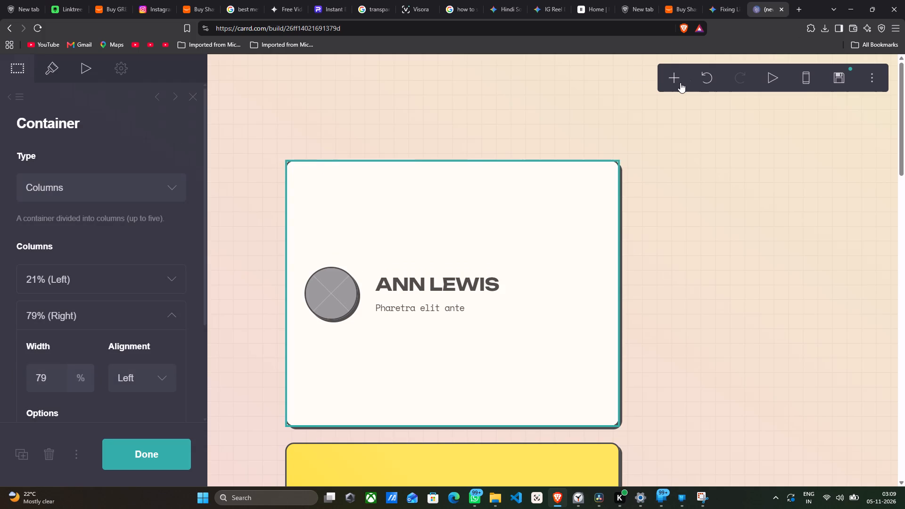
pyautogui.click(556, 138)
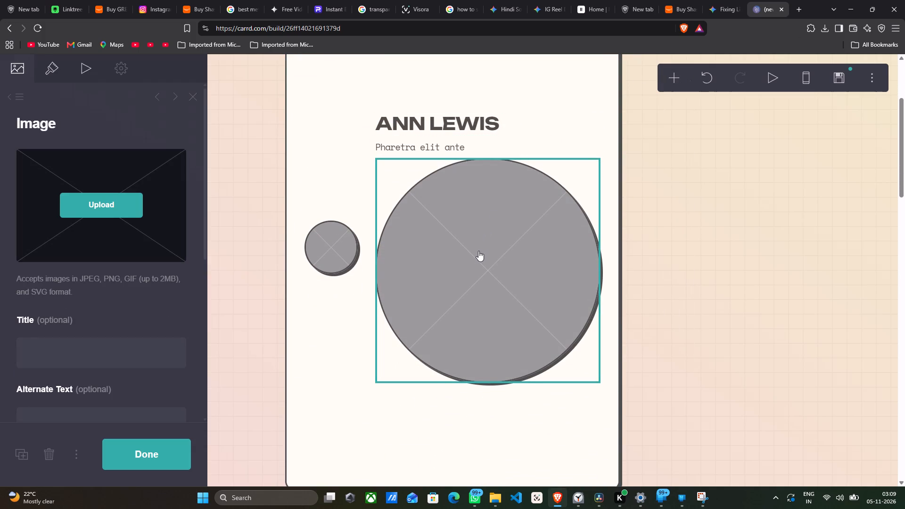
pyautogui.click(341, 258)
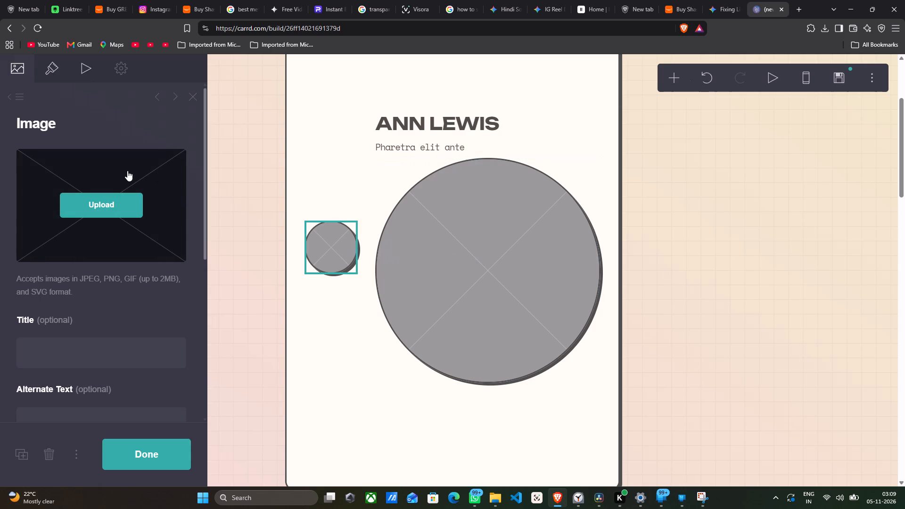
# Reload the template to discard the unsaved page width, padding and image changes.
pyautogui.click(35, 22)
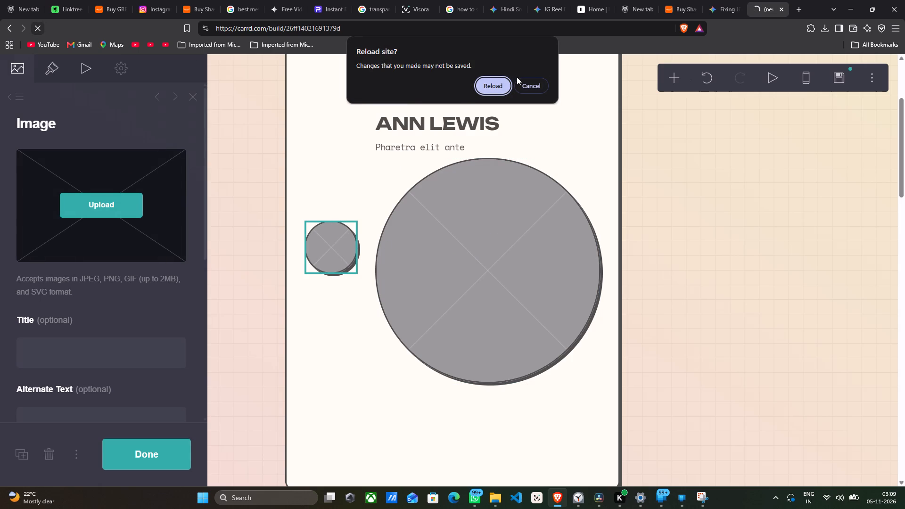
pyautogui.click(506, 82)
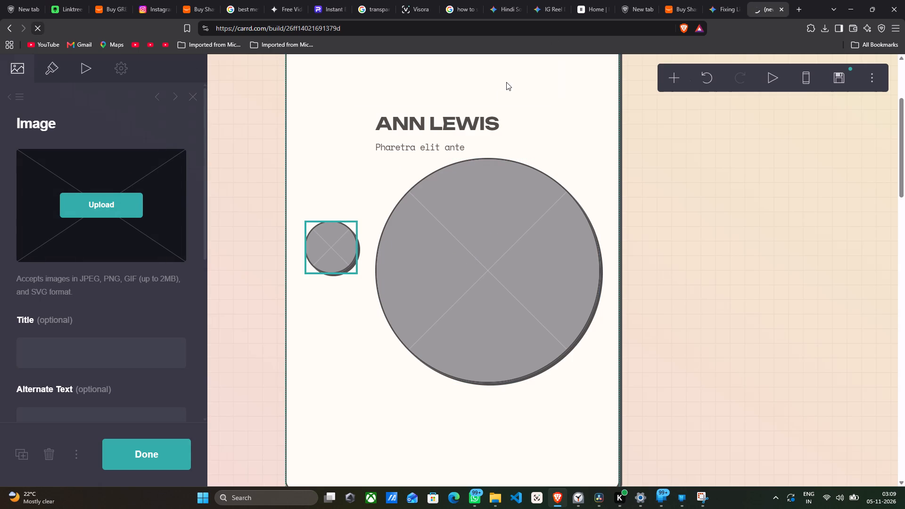
# Delete the Blandit Eget heading and the description line beneath it from the yellow card.
pyautogui.scroll(4, 483, 180)
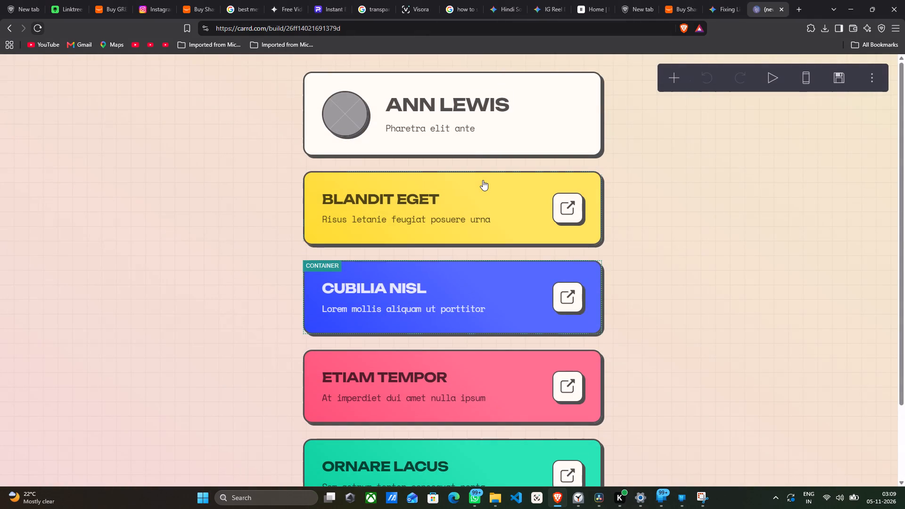
pyautogui.scroll(-4, 494, 216)
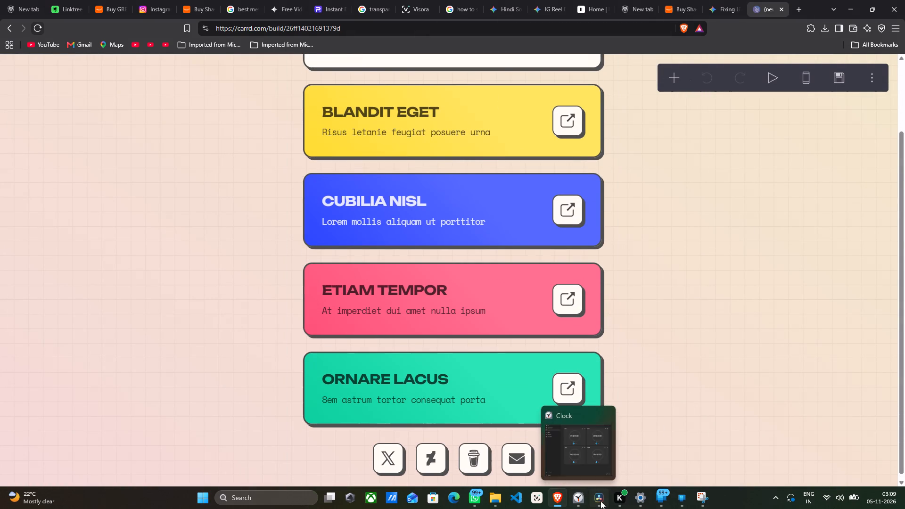
pyautogui.scroll(2, 491, 246)
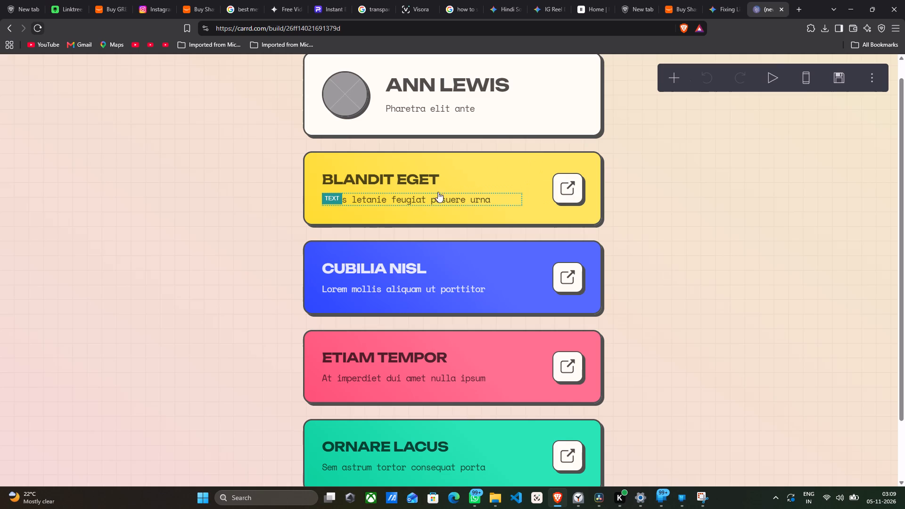
pyautogui.click(501, 171)
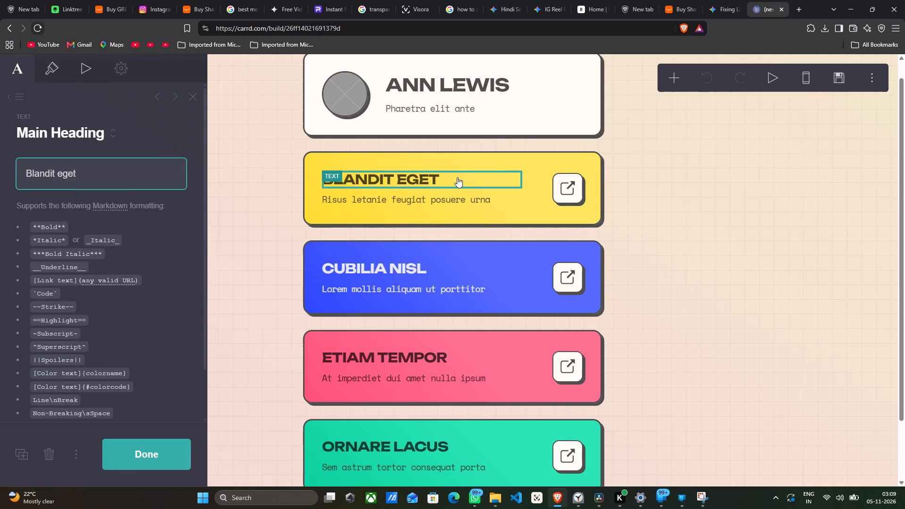
pyautogui.press('BackSpace')
pyautogui.press('BackSpace')
pyautogui.press('BackSpace')
pyautogui.press('BackSpace')
pyautogui.press('BackSpace')
pyautogui.press('BackSpace')
pyautogui.press('BackSpace')
pyautogui.press('BackSpace')
pyautogui.press('BackSpace')
pyautogui.press('BackSpace')
pyautogui.press('BackSpace')
pyautogui.press('BackSpace')
pyautogui.press('BackSpace')
pyautogui.press('BackSpace')
pyautogui.press('BackSpace')
pyautogui.press('BackSpace')
pyautogui.press('BackSpace')
pyautogui.press('BackSpace')
pyautogui.press('BackSpace')
pyautogui.press('BackSpace')
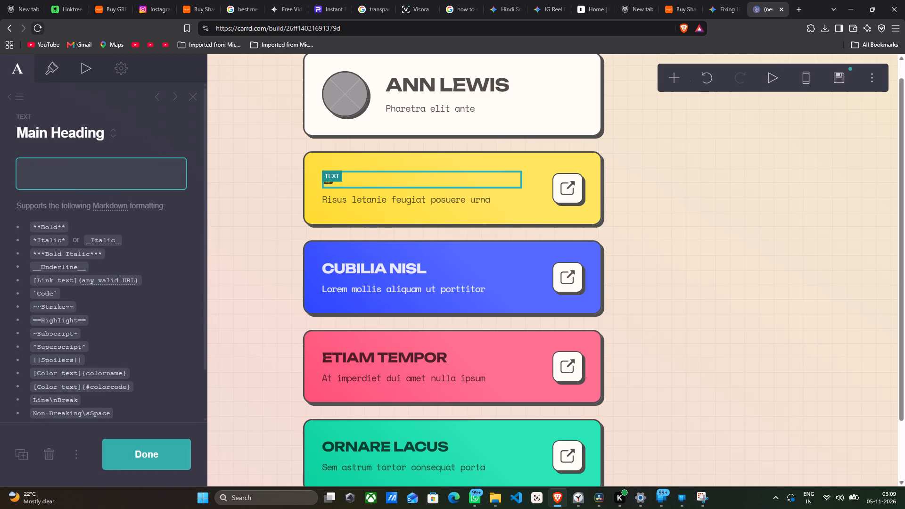
pyautogui.press('Delete')
pyautogui.press('Delete')
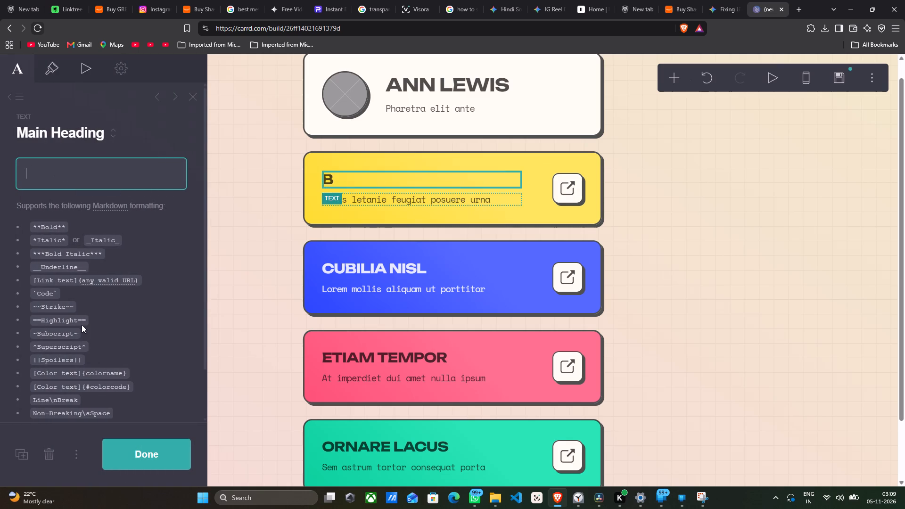
pyautogui.scroll(-4, 82, 325)
pyautogui.click(55, 445)
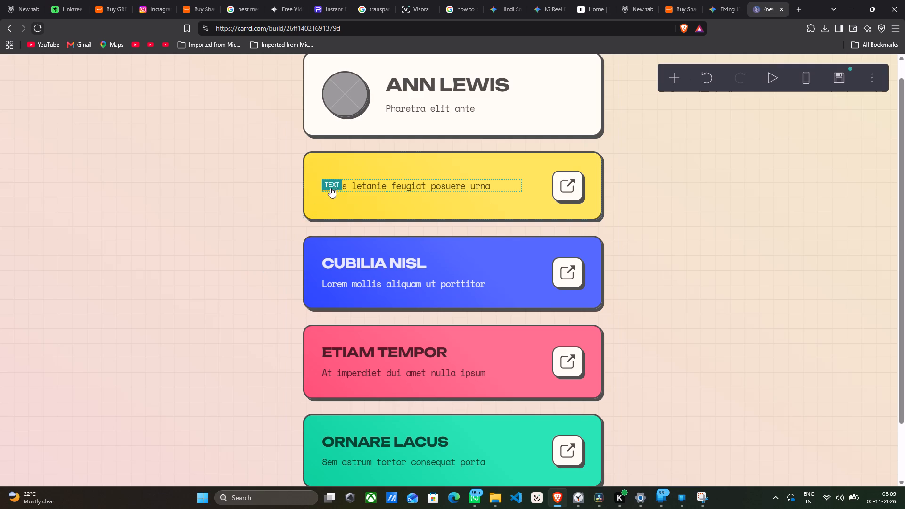
pyautogui.click(336, 184)
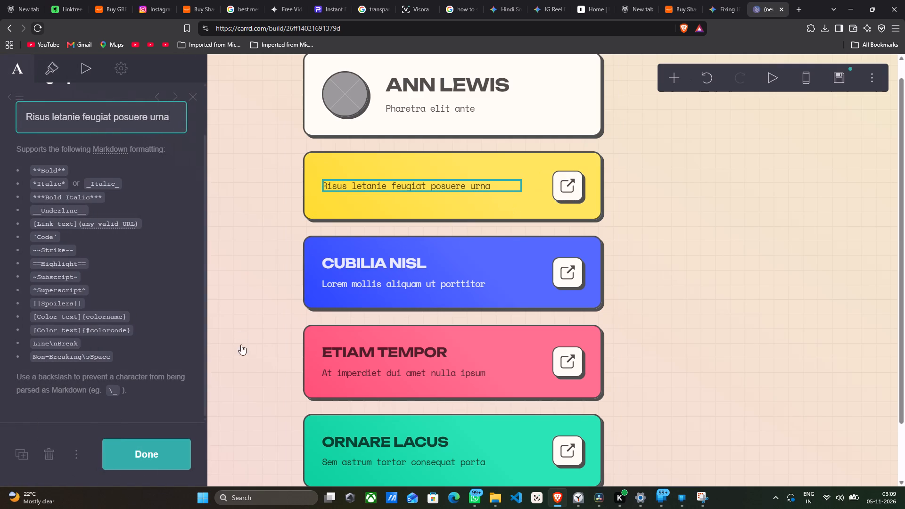
pyautogui.click(53, 452)
# Add an Image element to the yellow card and move it into the empty column beside the link icon.
pyautogui.click(356, 188)
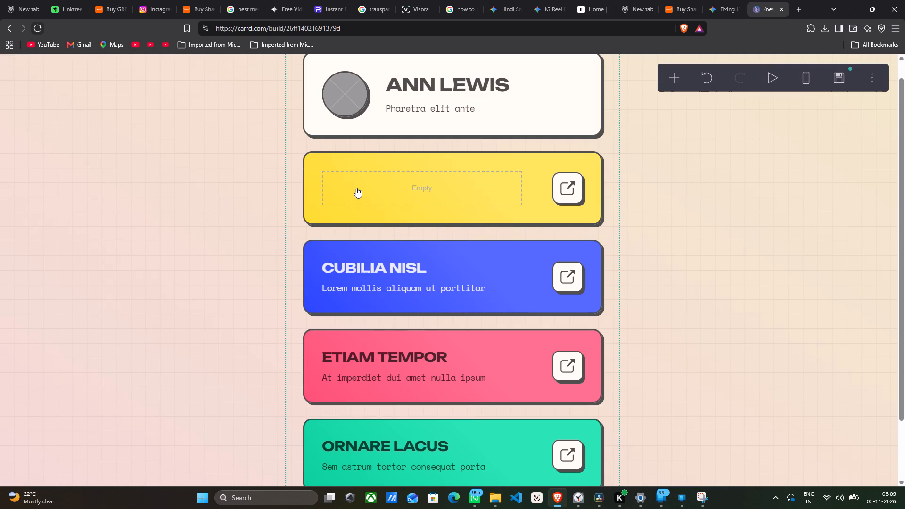
pyautogui.click(678, 78)
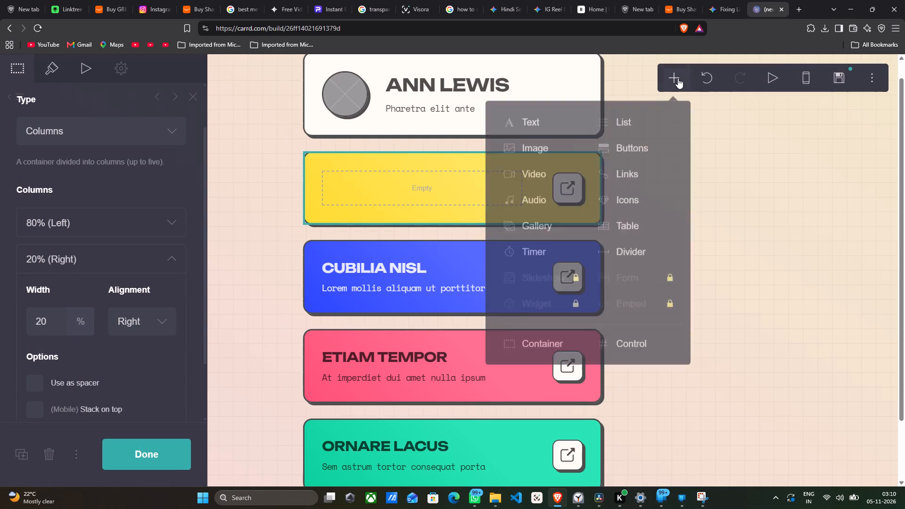
pyautogui.click(551, 138)
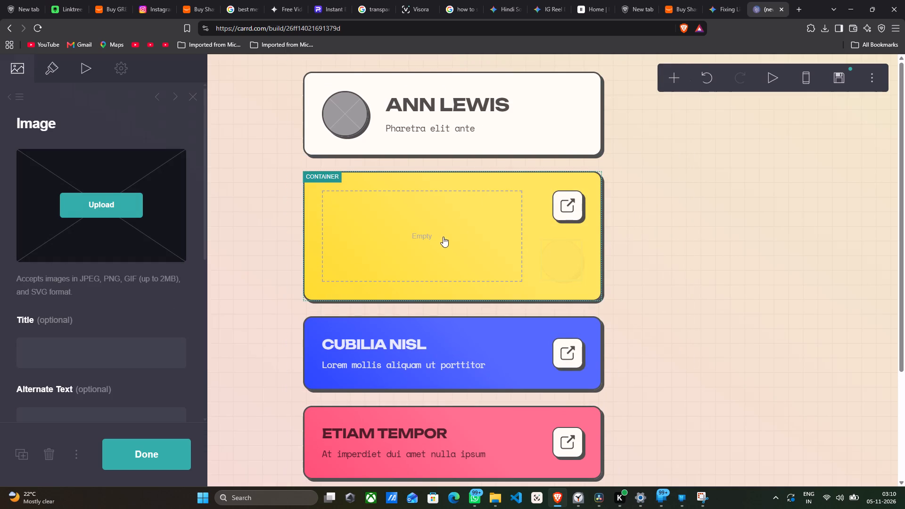
pyautogui.moveTo(564, 246); pyautogui.dragTo(422, 228)
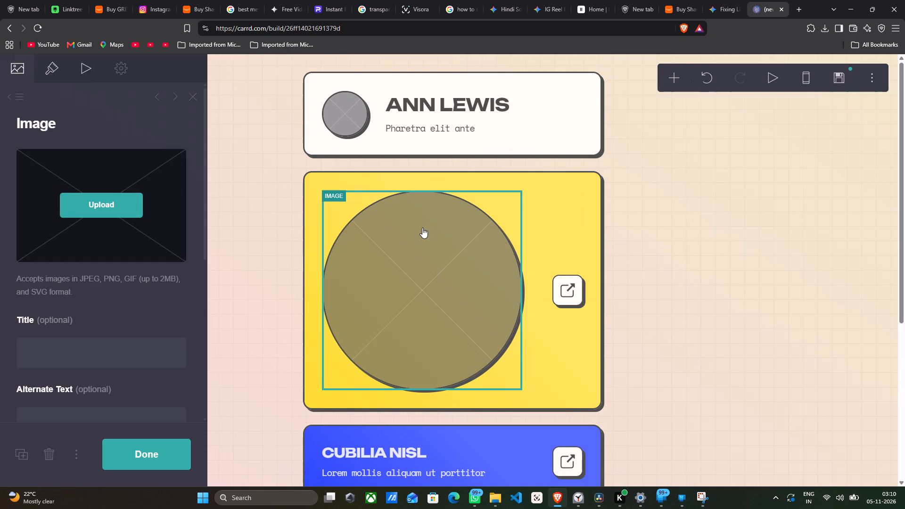
# Upload the black dress photo from the Reel 1 folder into the yellow card's image, enlarging the circular crop to the photo's full height.
pyautogui.click(117, 212)
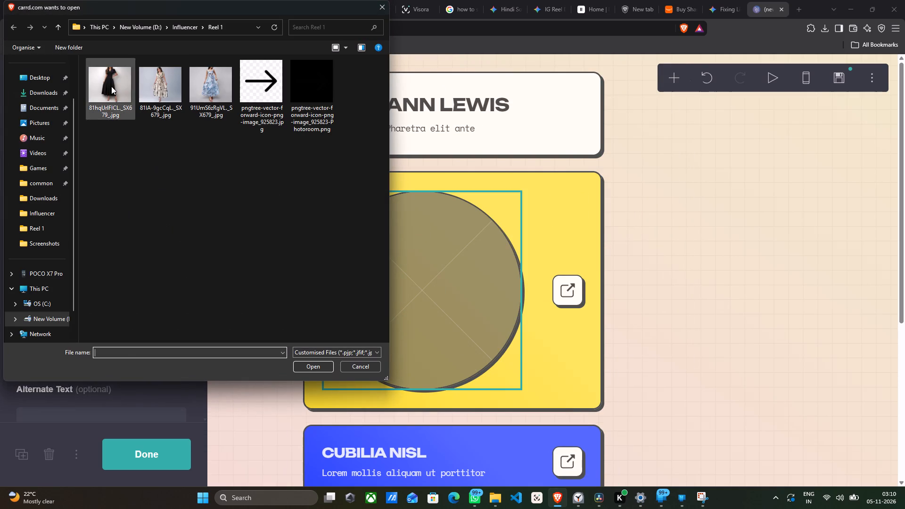
pyautogui.doubleClick(111, 86)
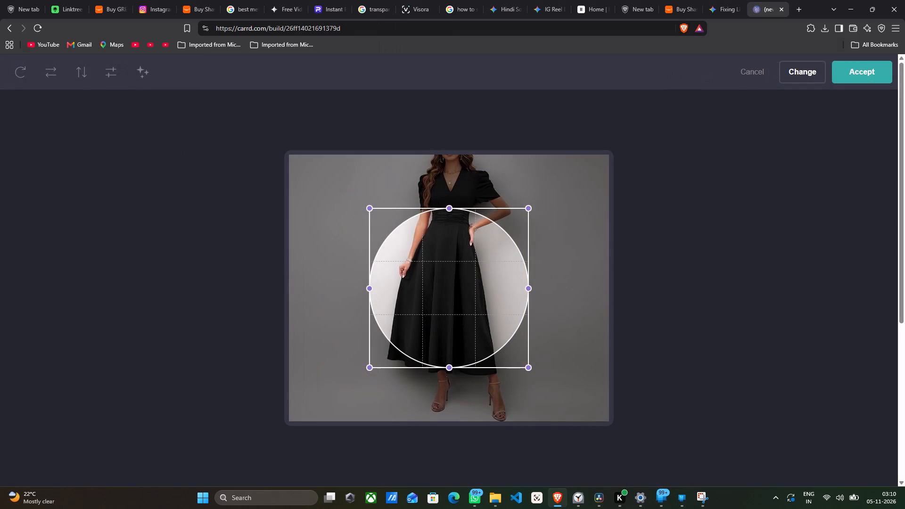
pyautogui.moveTo(370, 213); pyautogui.dragTo(335, 153)
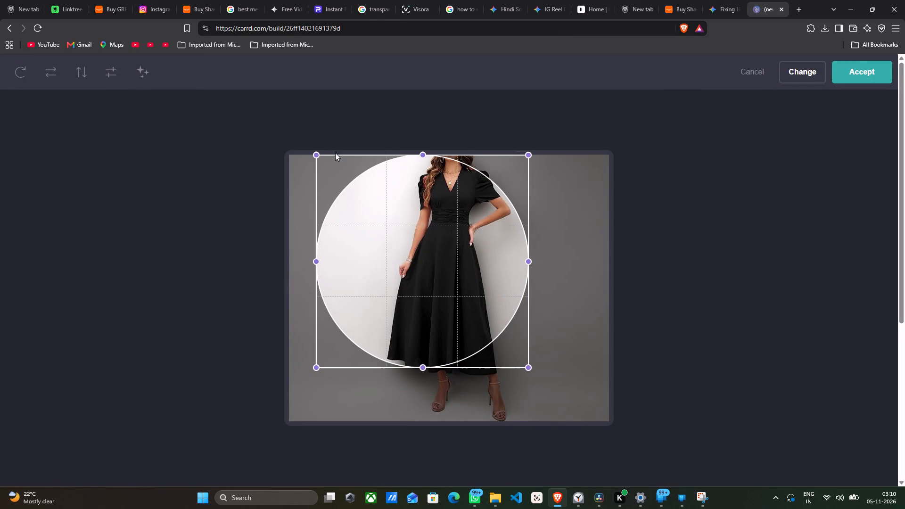
pyautogui.moveTo(335, 153); pyautogui.dragTo(332, 149)
pyautogui.moveTo(530, 370); pyautogui.dragTo(603, 452)
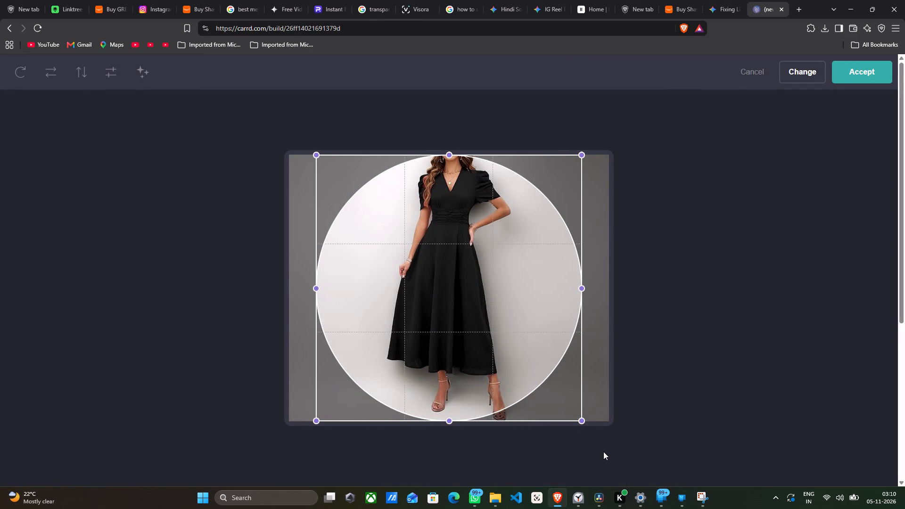
pyautogui.click(538, 376)
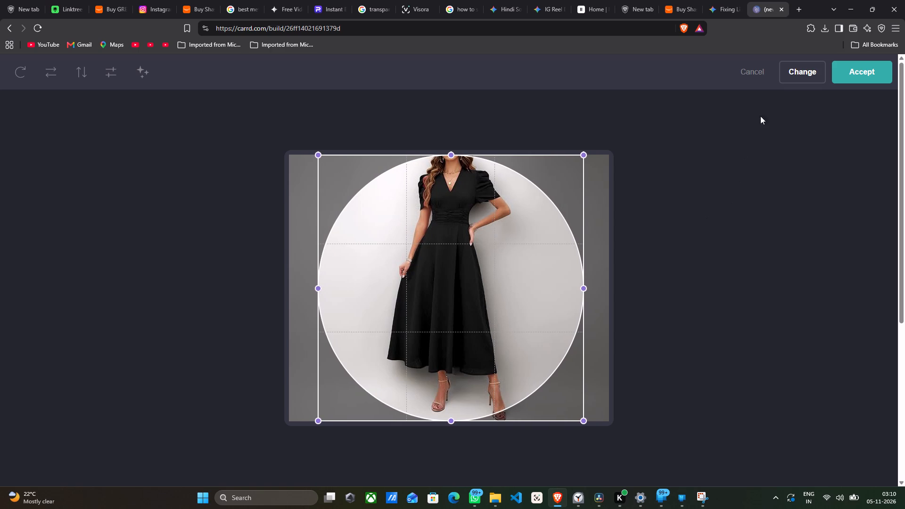
pyautogui.click(852, 69)
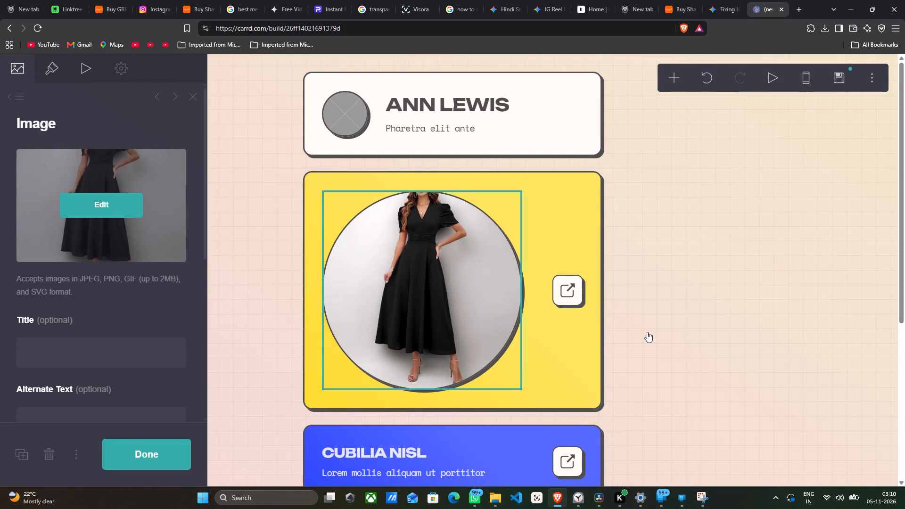
# Delete the Cubilia Nisl heading and the description line beneath it from the blue card.
pyautogui.scroll(-4, 647, 332)
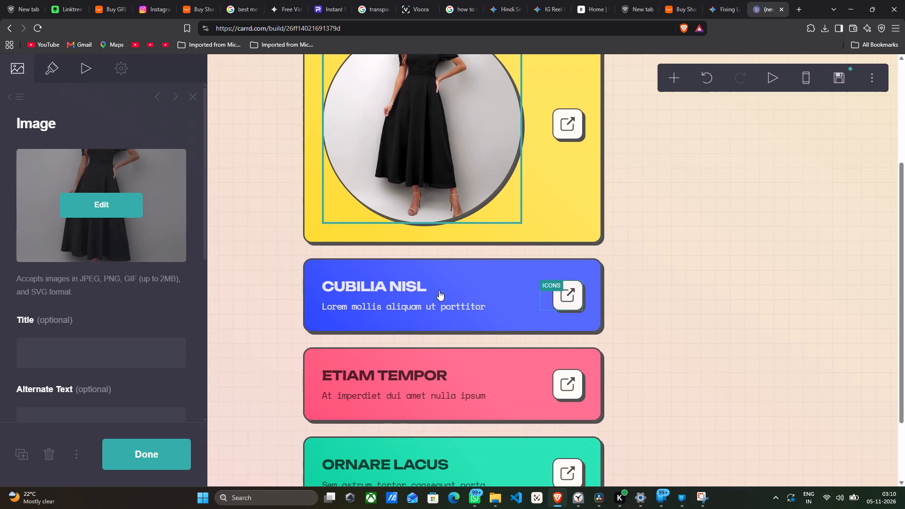
pyautogui.click(438, 290)
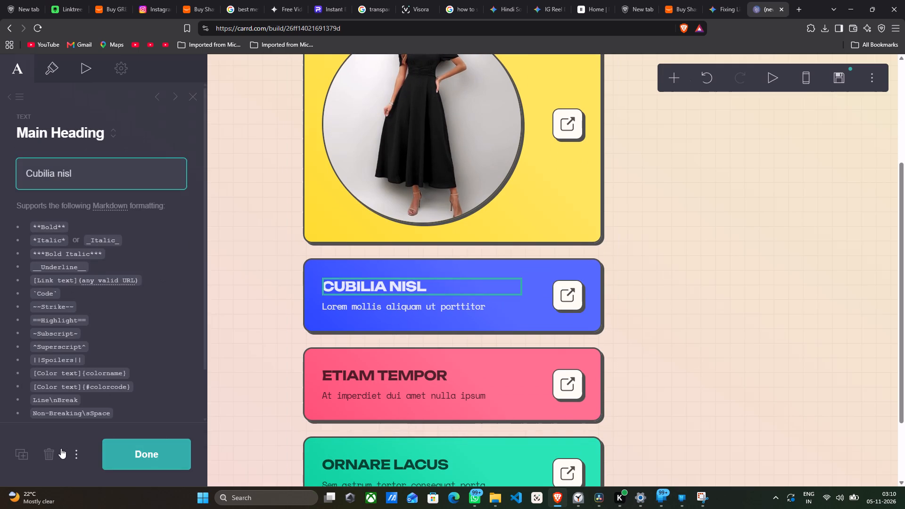
pyautogui.click(61, 448)
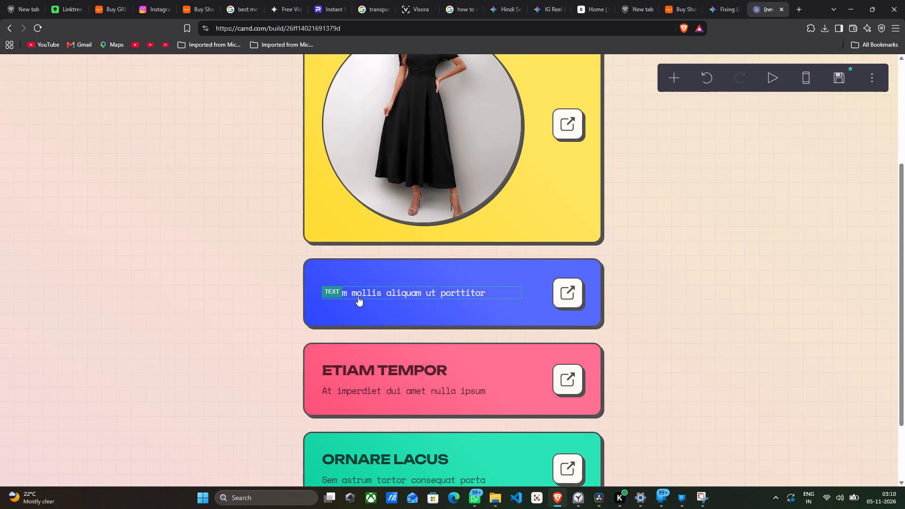
pyautogui.click(358, 296)
pyautogui.click(45, 451)
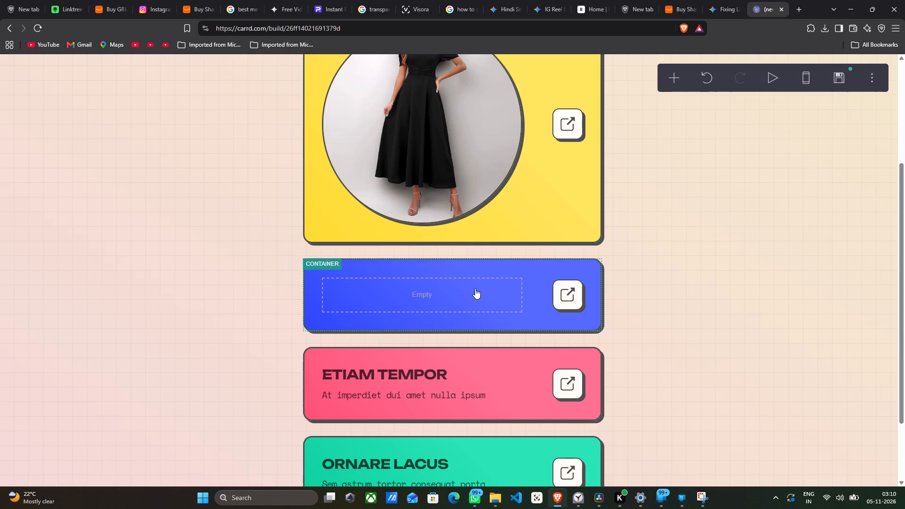
# Add an Image element to the blue card and move it into the empty column beside the link icon.
pyautogui.click(475, 288)
pyautogui.click(670, 75)
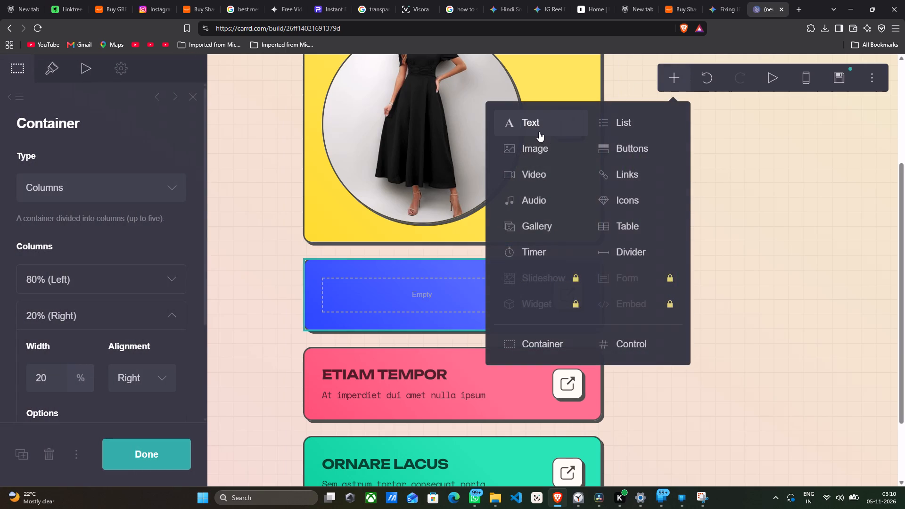
pyautogui.click(549, 152)
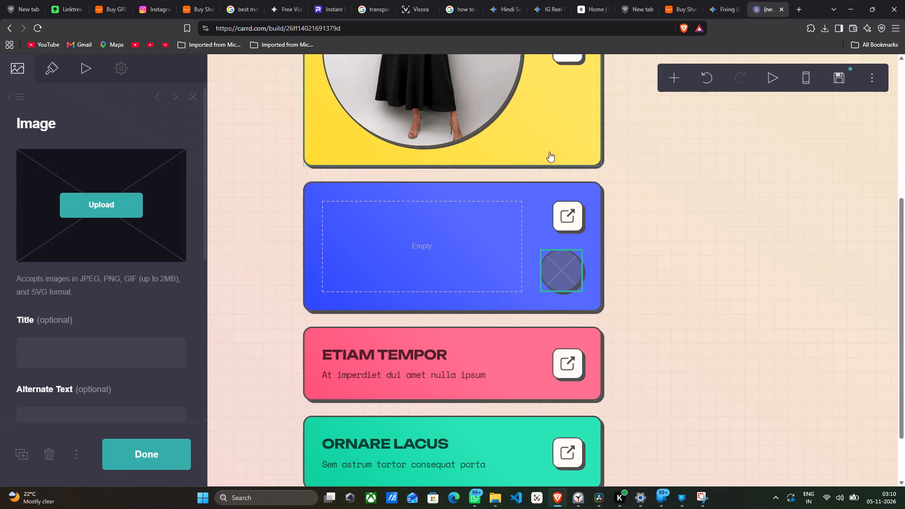
pyautogui.moveTo(565, 257); pyautogui.dragTo(458, 246)
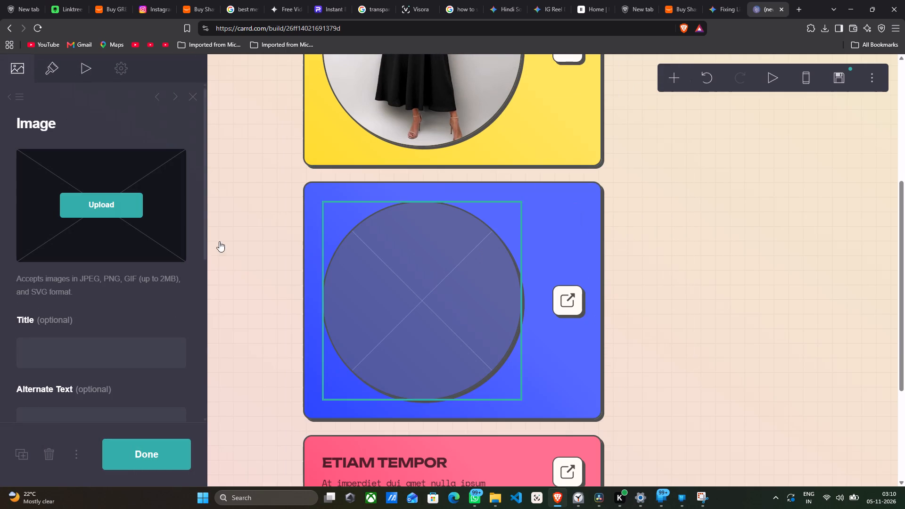
# Upload the cream dress with black prints from the Reel 1 folder into the blue card's image, enlarging the circular crop to the photo's full height.
pyautogui.click(108, 202)
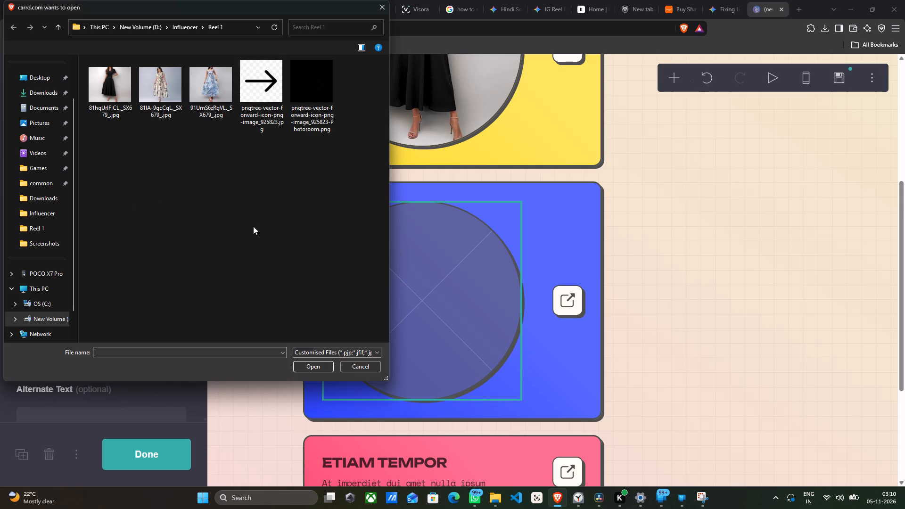
pyautogui.doubleClick(182, 98)
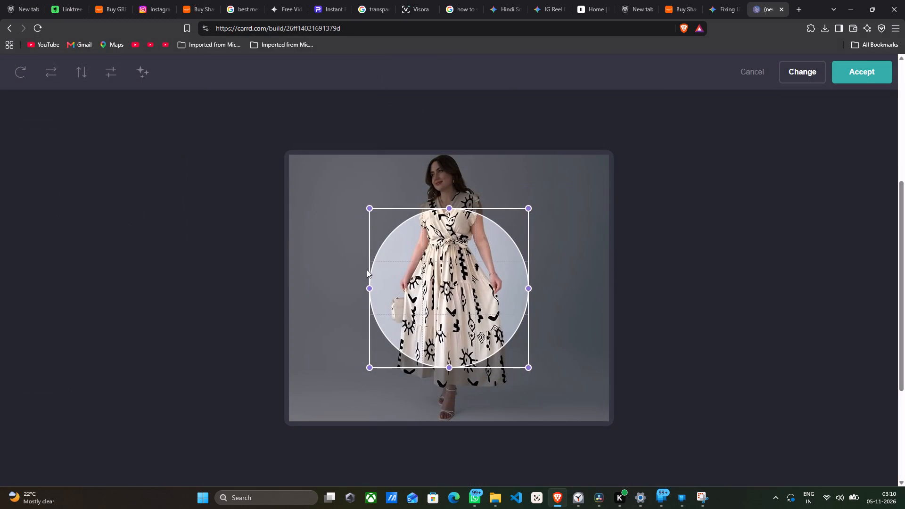
pyautogui.moveTo(373, 208); pyautogui.dragTo(320, 134)
pyautogui.moveTo(528, 370); pyautogui.dragTo(646, 508)
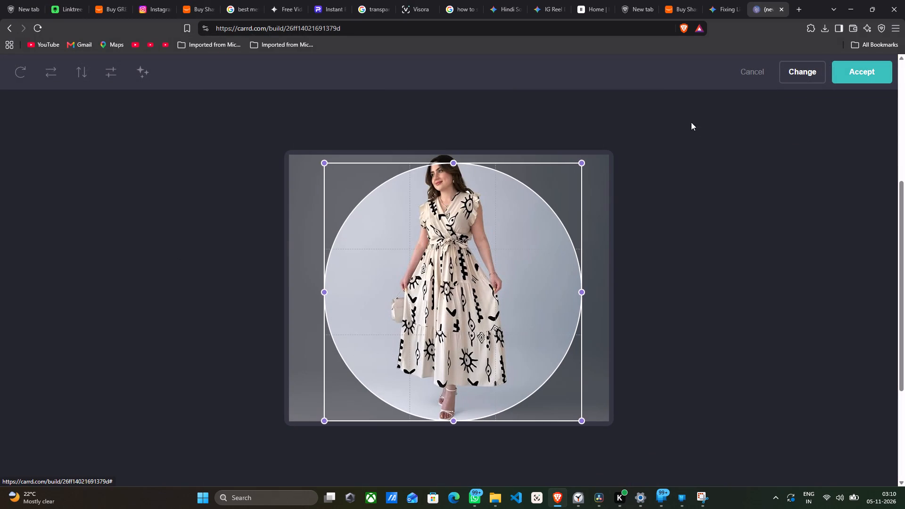
pyautogui.moveTo(328, 165); pyautogui.dragTo(313, 146)
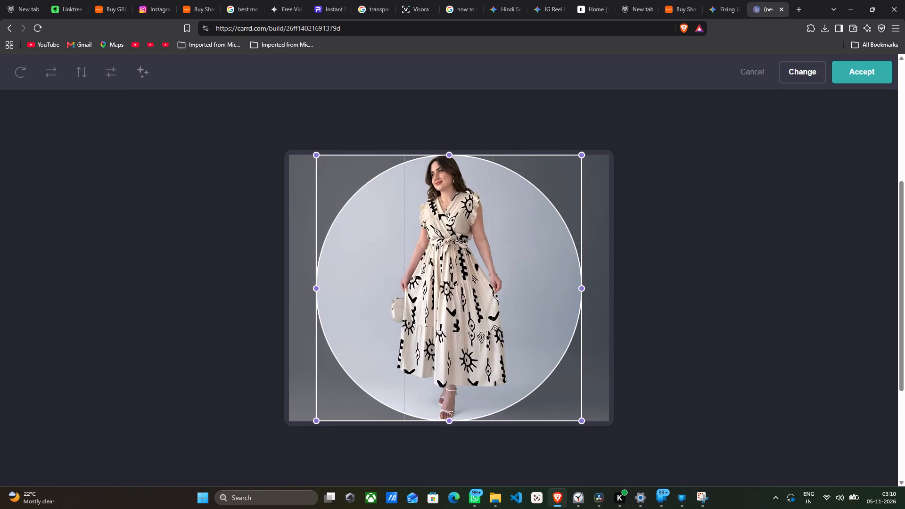
pyautogui.moveTo(313, 146); pyautogui.dragTo(310, 142)
pyautogui.click(868, 74)
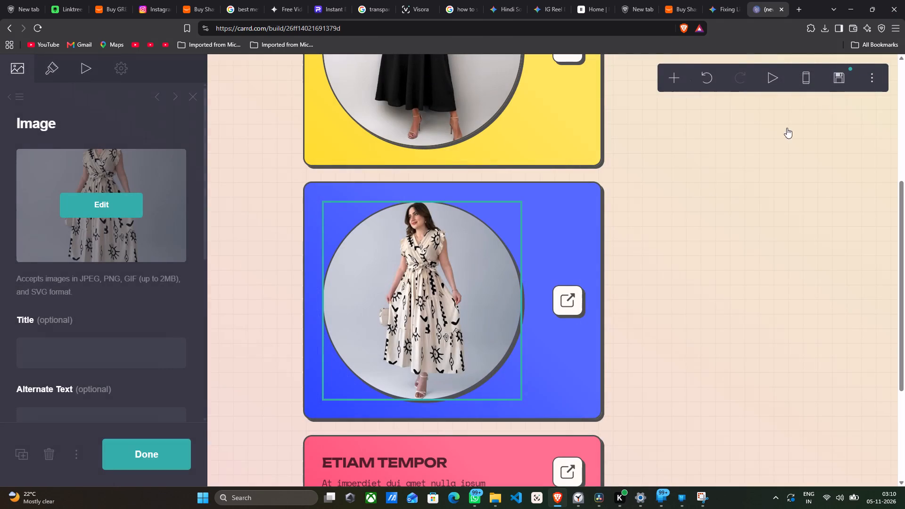
# Delete the Etiam Tempor heading and the description line beneath it from the pink card.
pyautogui.scroll(-4, 476, 405)
pyautogui.click(447, 279)
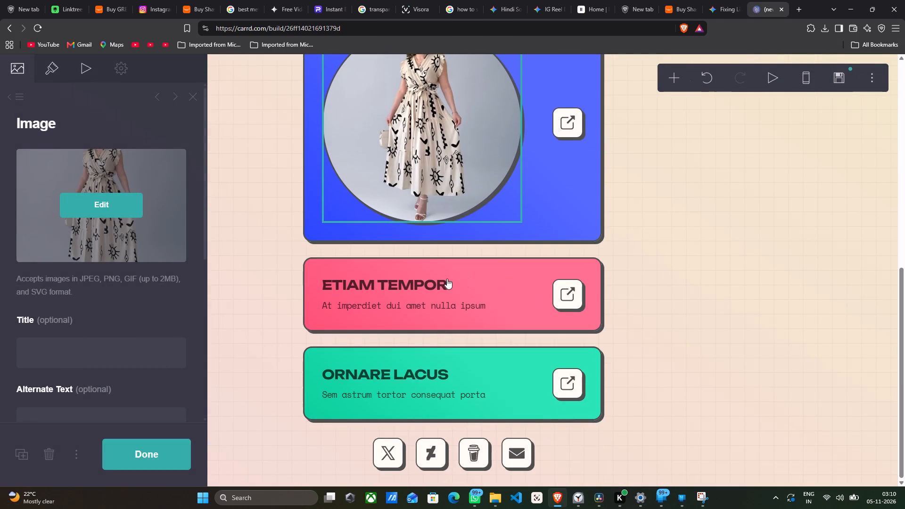
pyautogui.click(48, 443)
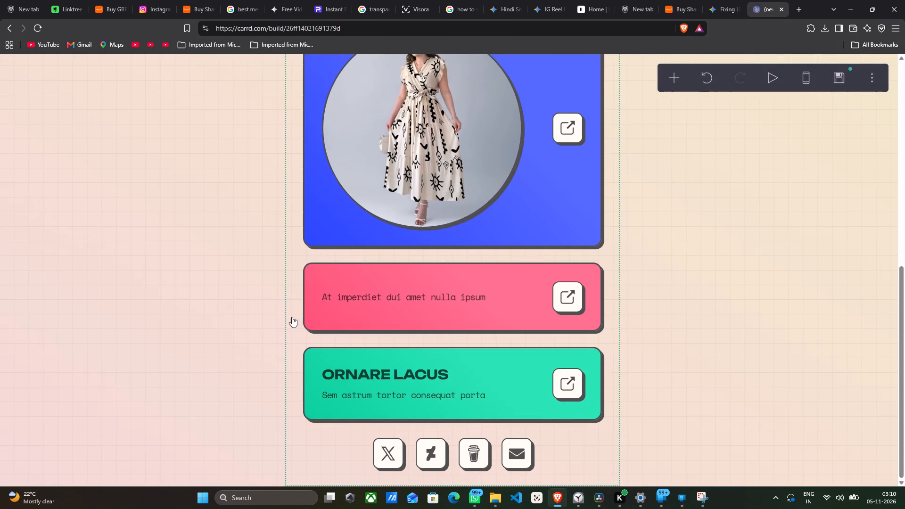
pyautogui.click(353, 298)
pyautogui.click(53, 456)
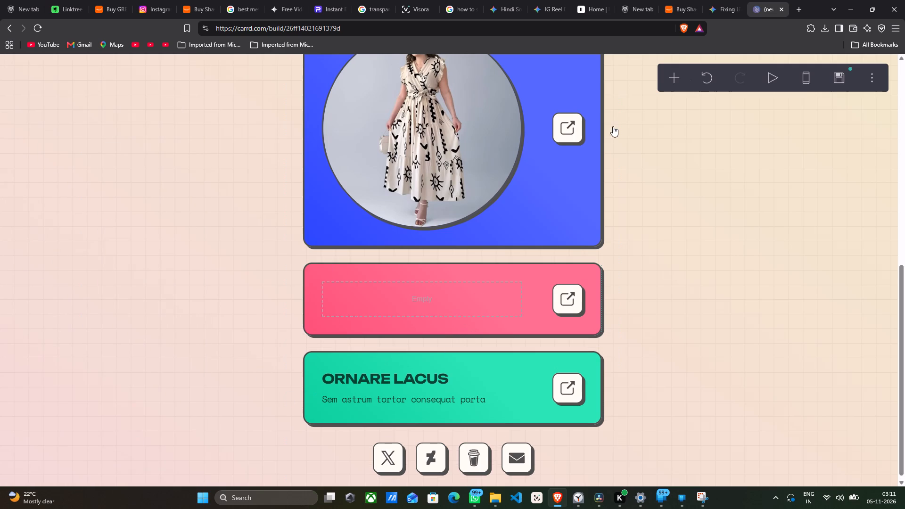
# Add an Image element to the page and move it into the pink card's empty column beside the link icon.
pyautogui.click(662, 76)
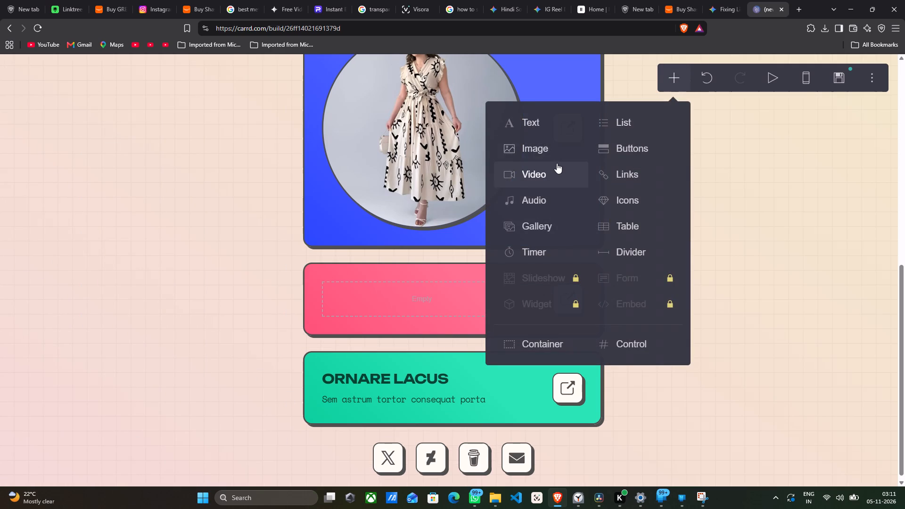
pyautogui.click(557, 157)
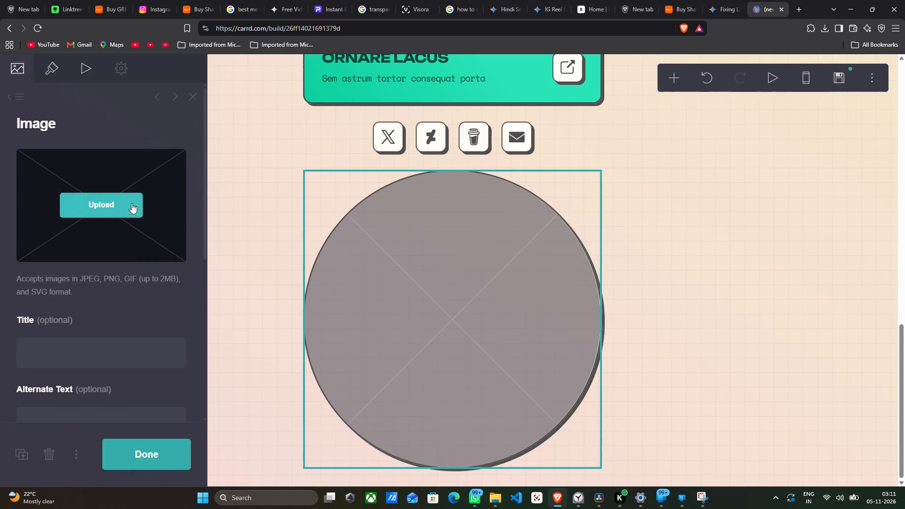
pyautogui.moveTo(439, 245); pyautogui.dragTo(431, 95)
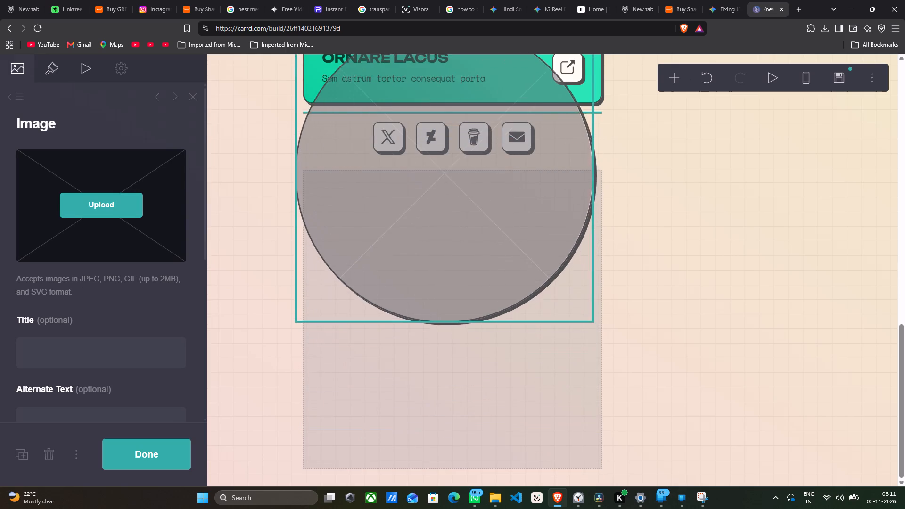
pyautogui.moveTo(431, 95); pyautogui.dragTo(435, 220)
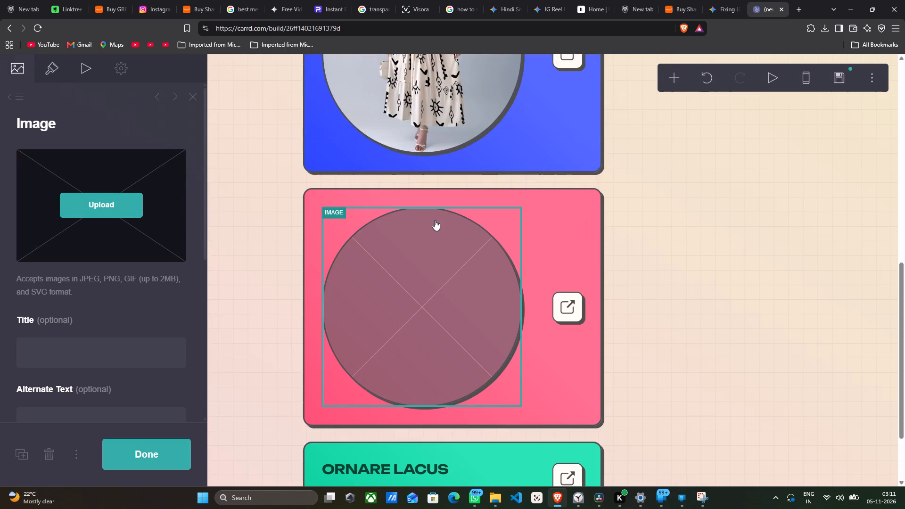
# Upload the blue leaf-print dress photo into the pink card's image, enlarging the circular crop to the photo's full height.
pyautogui.click(104, 211)
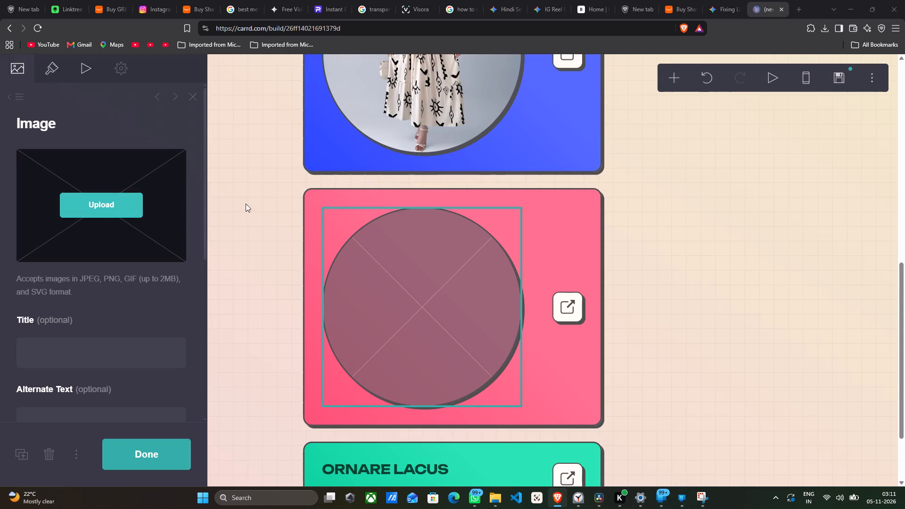
pyautogui.doubleClick(191, 89)
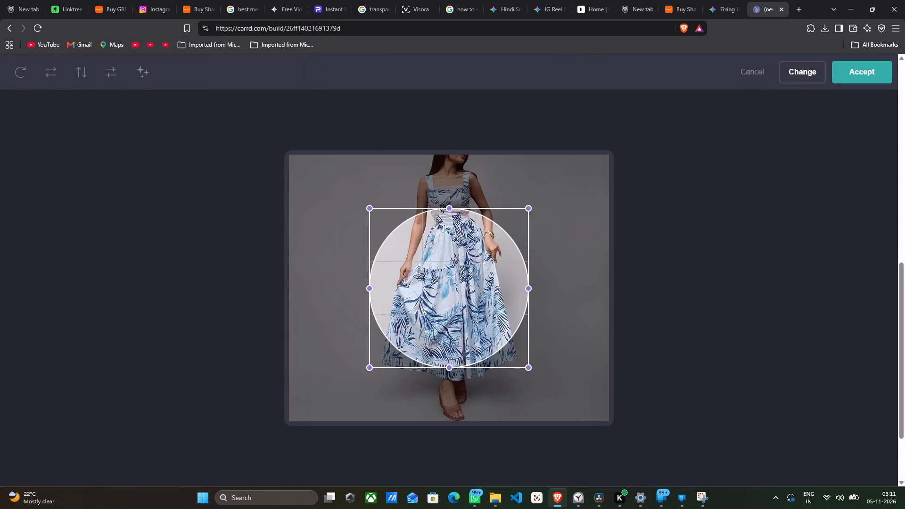
pyautogui.moveTo(531, 369); pyautogui.dragTo(603, 468)
pyautogui.moveTo(371, 209); pyautogui.dragTo(299, 102)
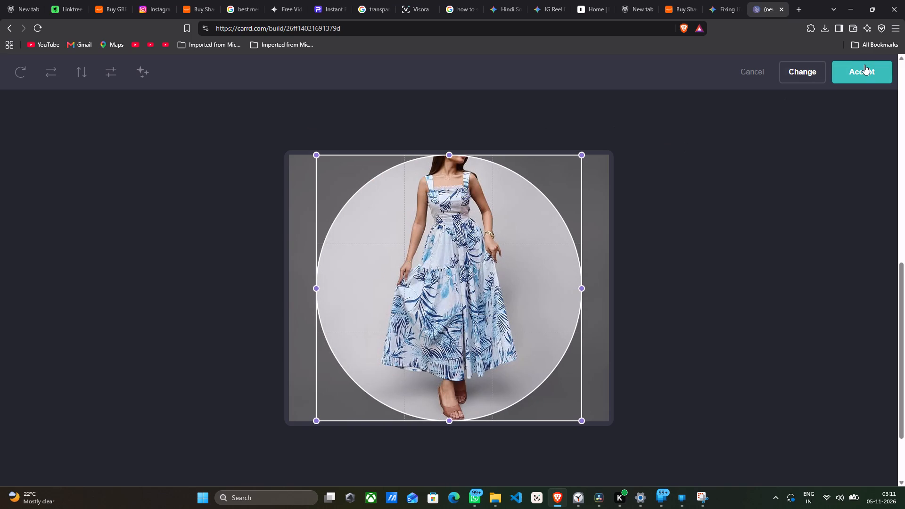
pyautogui.click(865, 66)
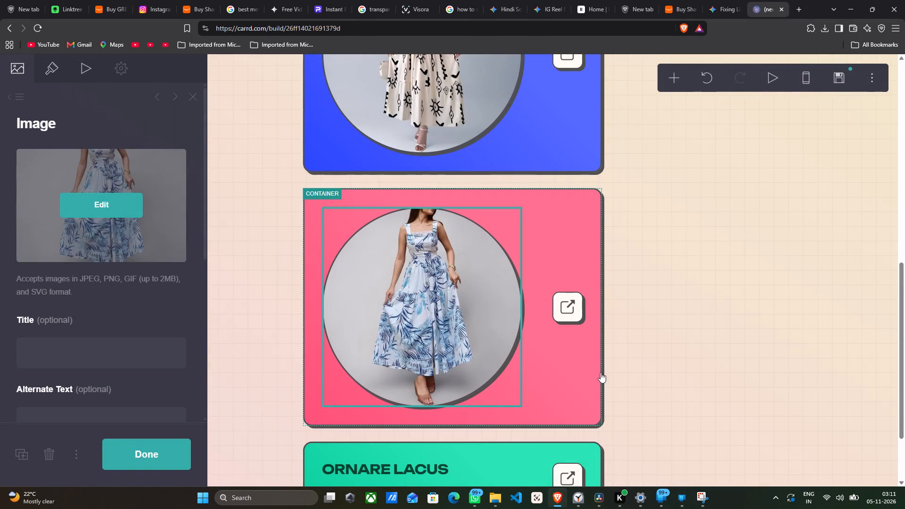
# Replace the yellow card's link icon URL with the short affiliate link copied from the black Shasmi dress's Amazon page.
pyautogui.scroll(6, 573, 266)
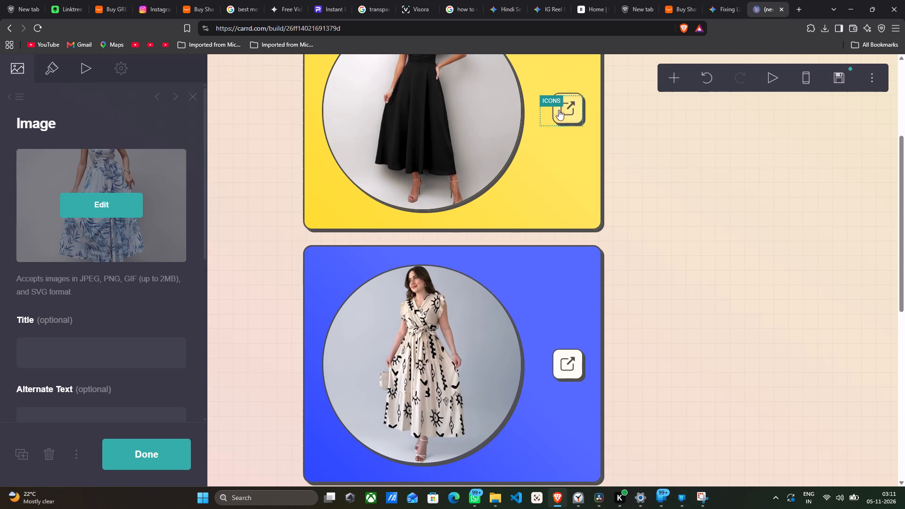
pyautogui.click(564, 113)
pyautogui.click(116, 173)
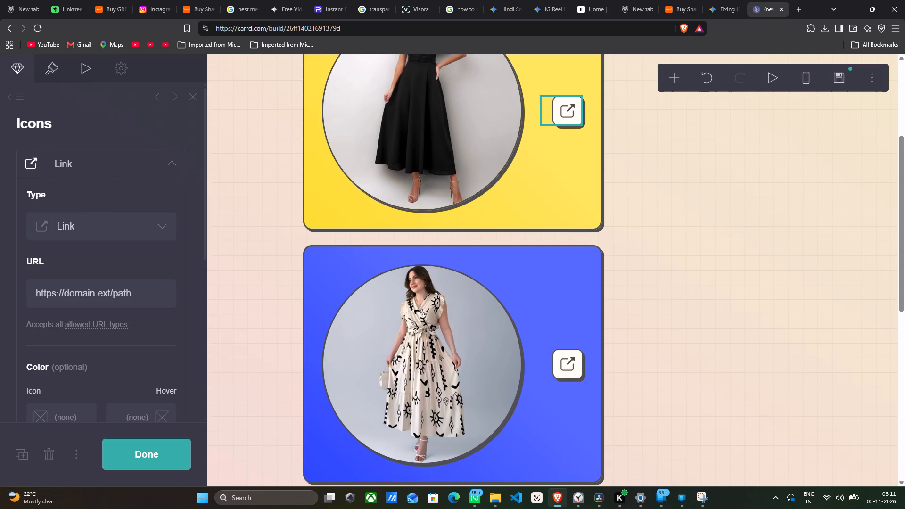
pyautogui.click(148, 222)
pyautogui.click(167, 177)
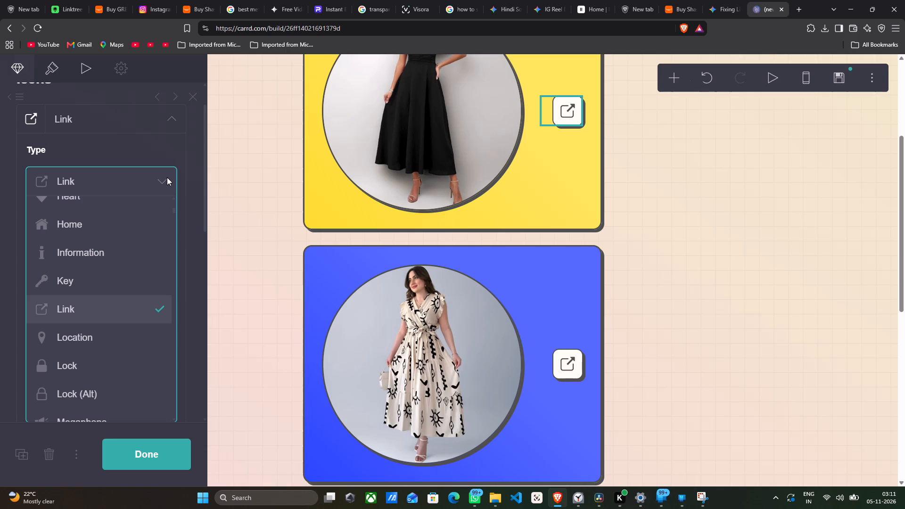
pyautogui.tripleClick(122, 241)
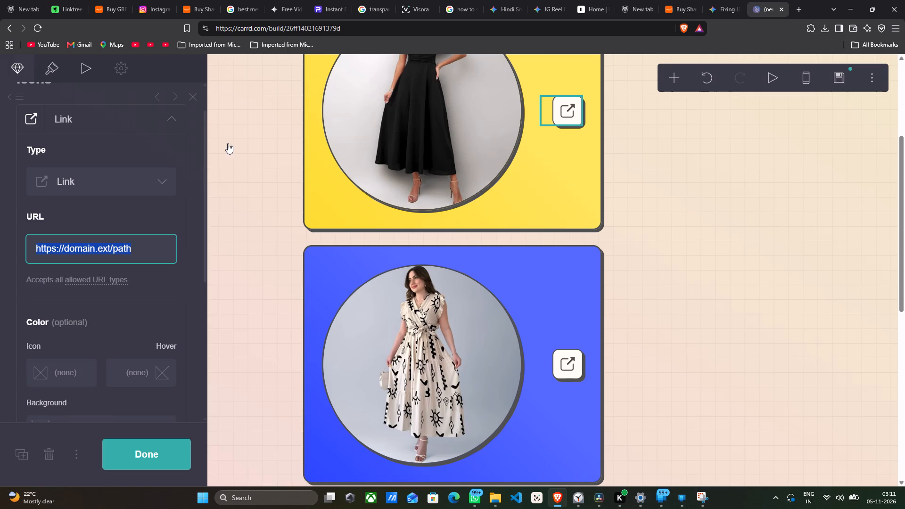
pyautogui.click(94, 1)
pyautogui.click(177, 0)
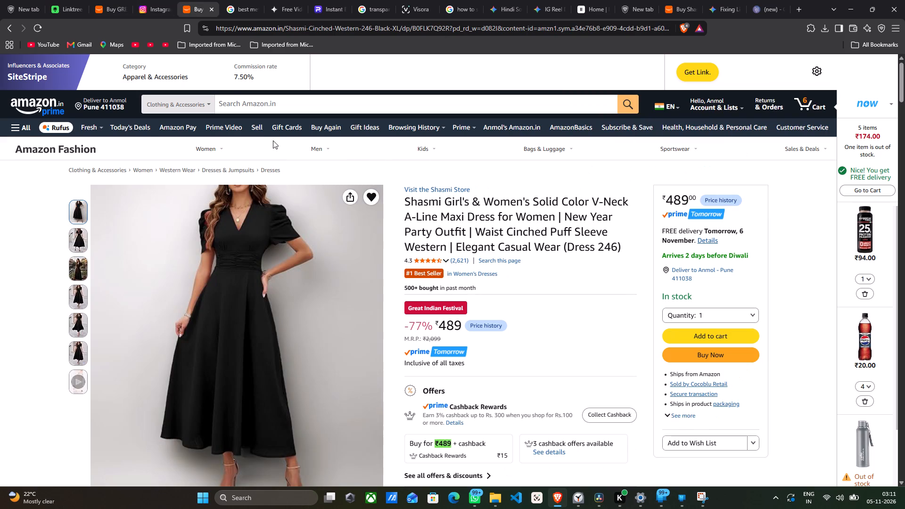
pyautogui.click(698, 76)
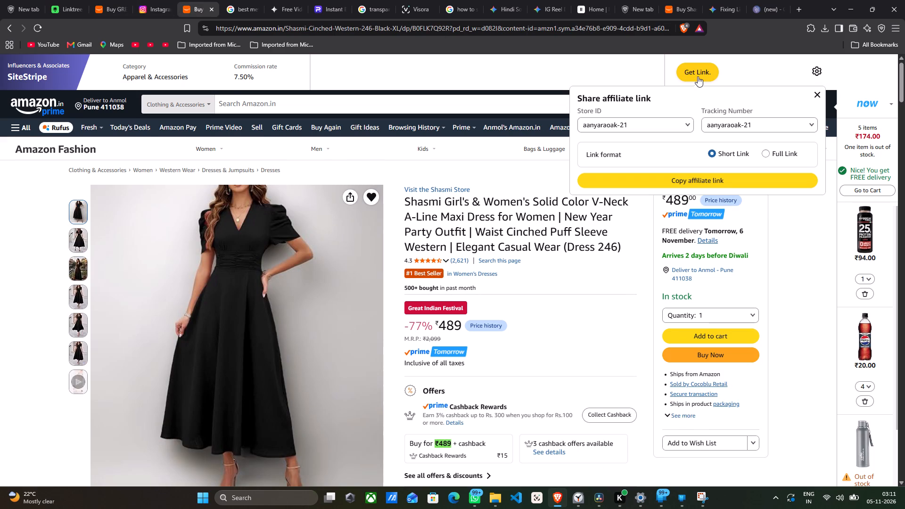
pyautogui.click(741, 175)
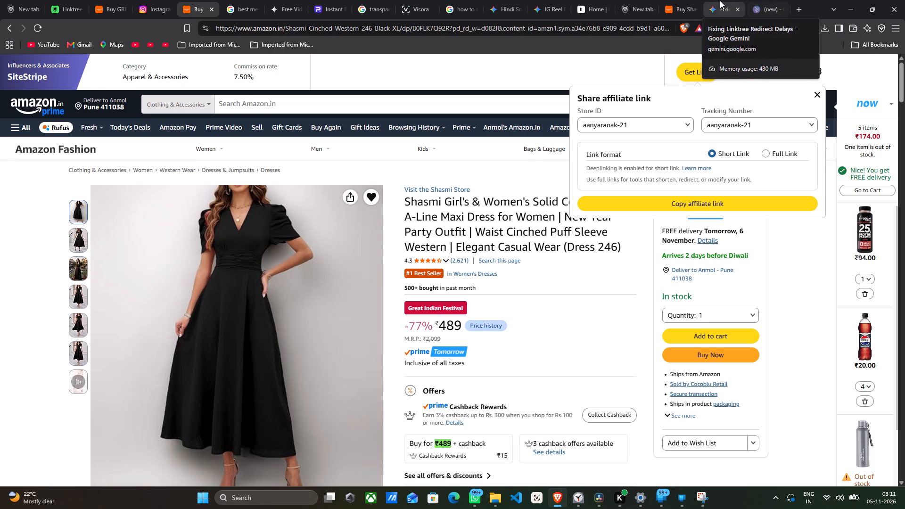
pyautogui.click(769, 2)
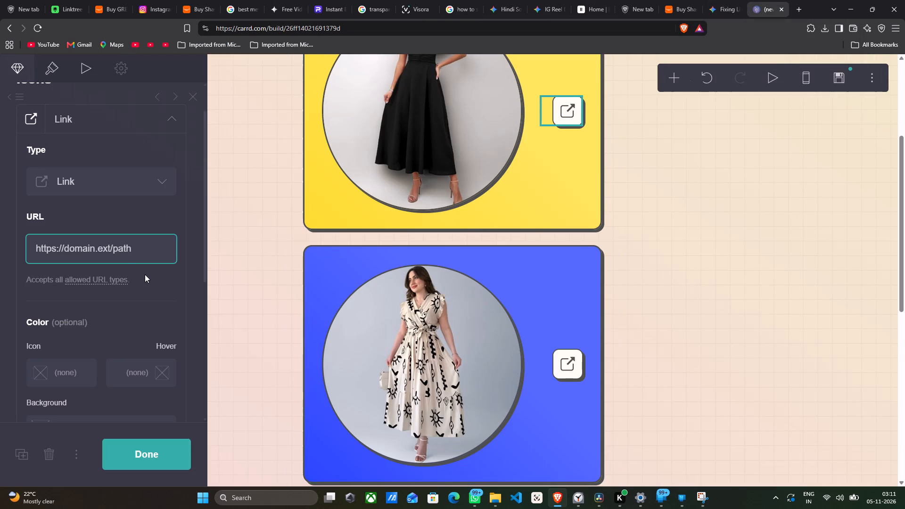
pyautogui.hotkey('ctrl', 'a')
pyautogui.hotkey('ctrl', 'v')
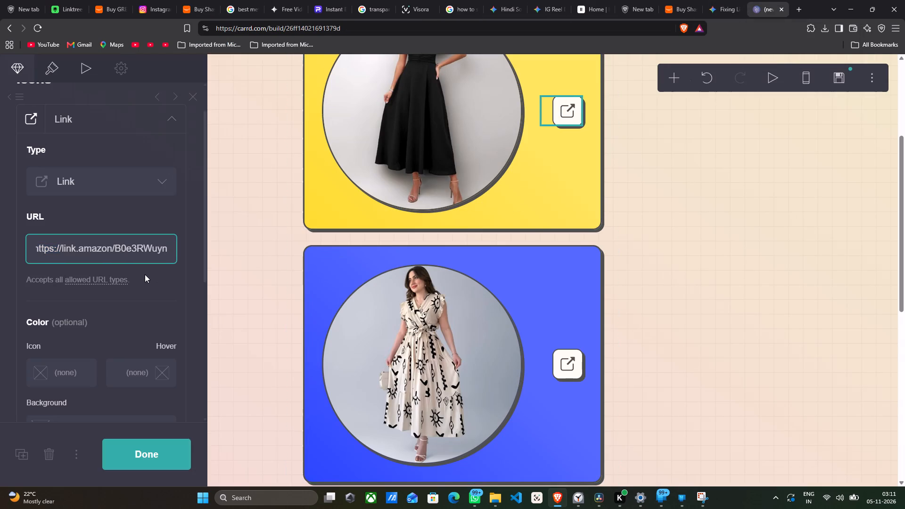
pyautogui.click(135, 454)
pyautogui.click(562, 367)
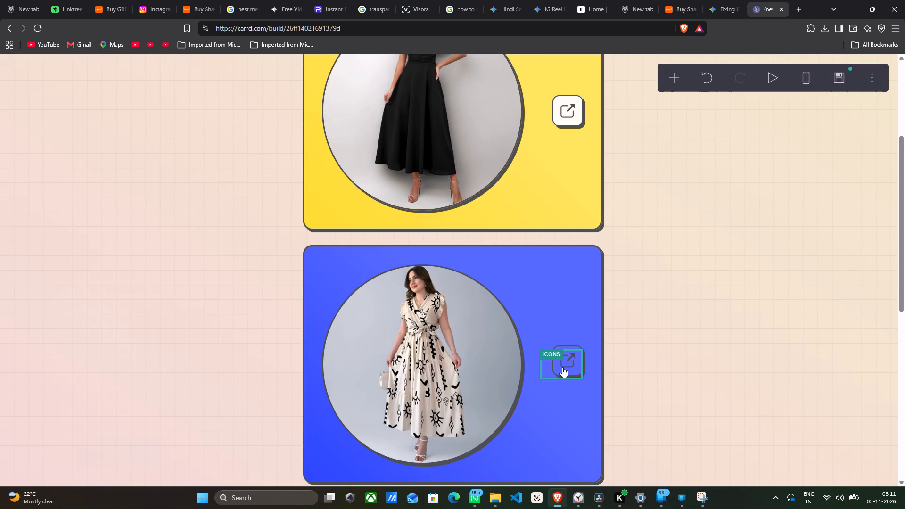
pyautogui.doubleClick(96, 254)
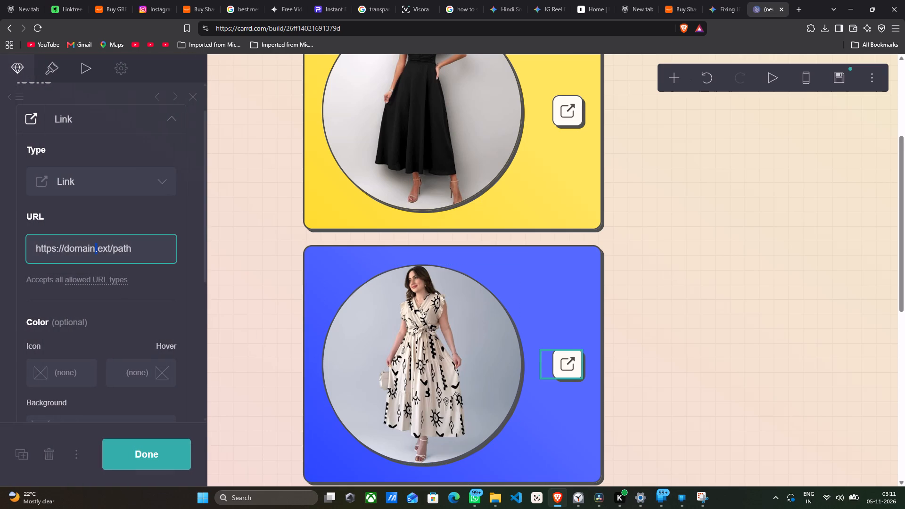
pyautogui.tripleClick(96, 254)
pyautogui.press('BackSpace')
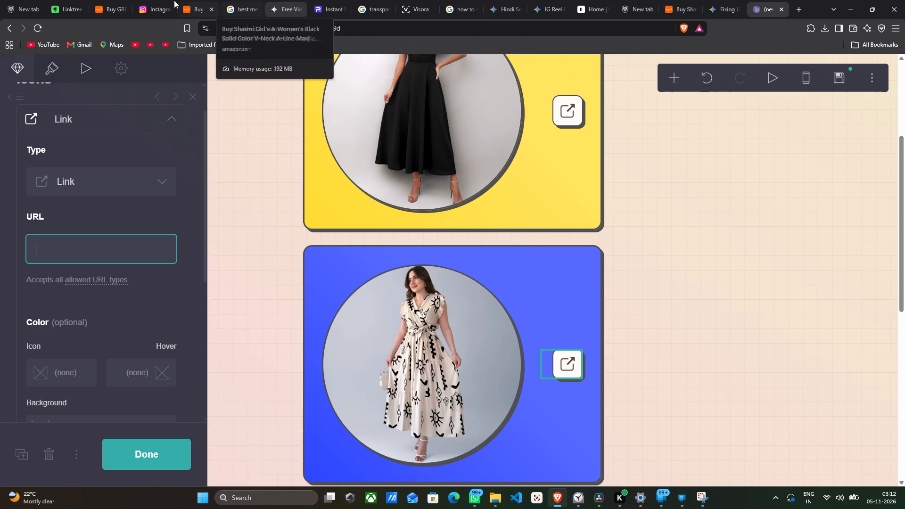
pyautogui.click(110, 0)
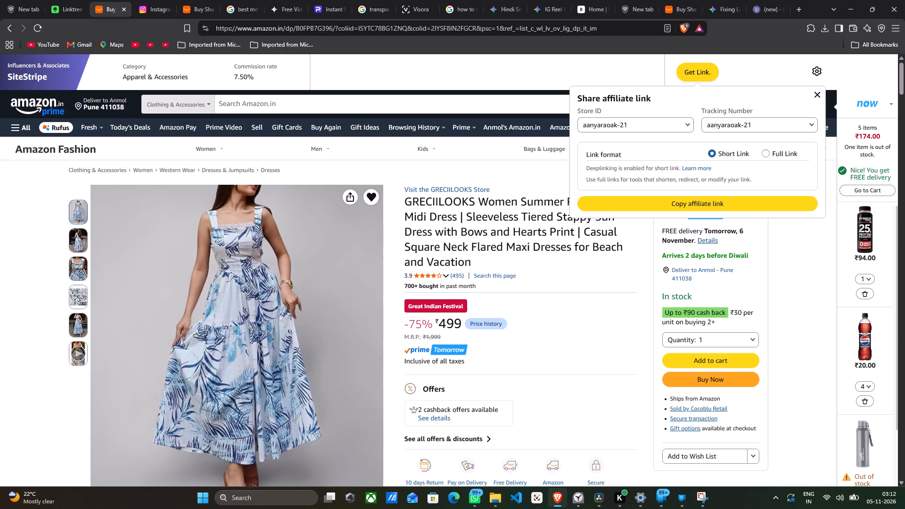
pyautogui.click(555, 224)
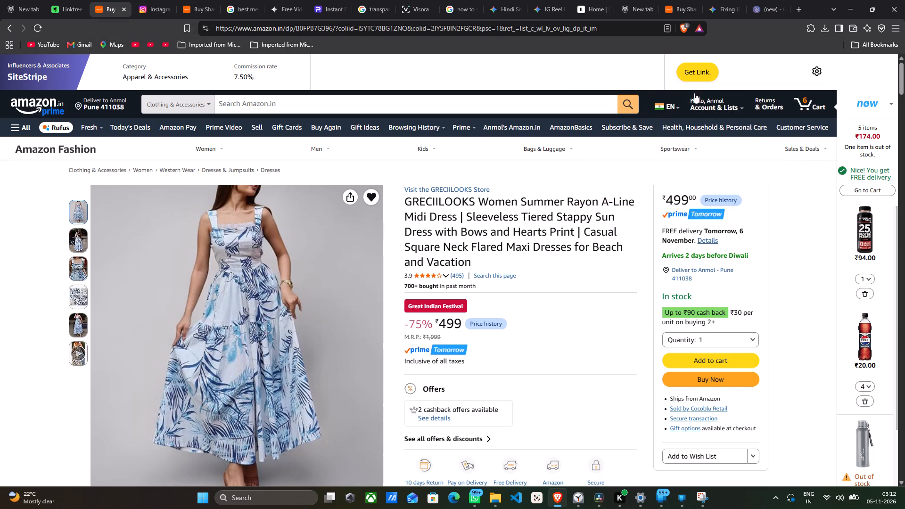
pyautogui.click(697, 73)
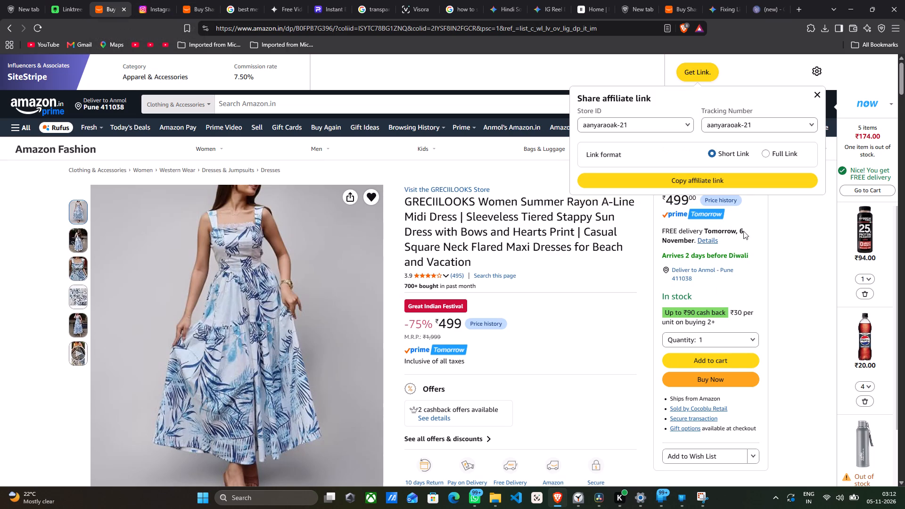
pyautogui.click(708, 182)
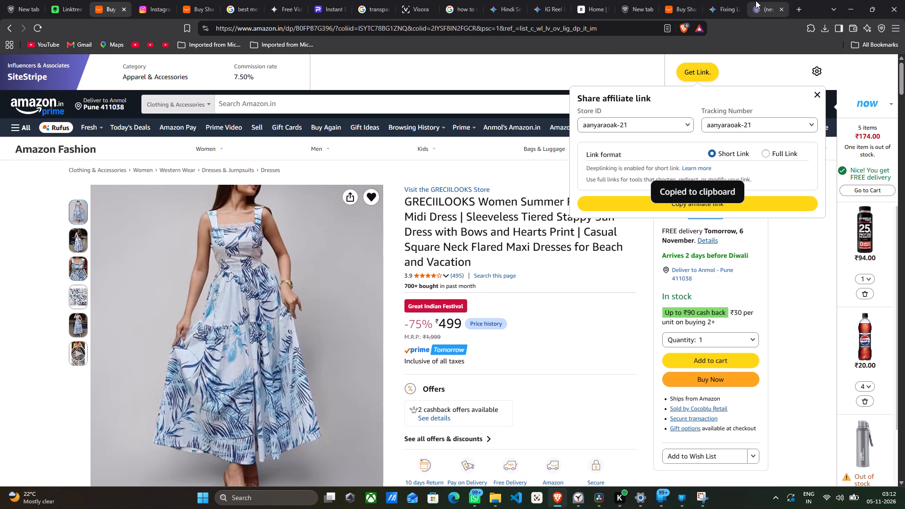
pyautogui.click(756, 0)
pyautogui.scroll(-6, 578, 213)
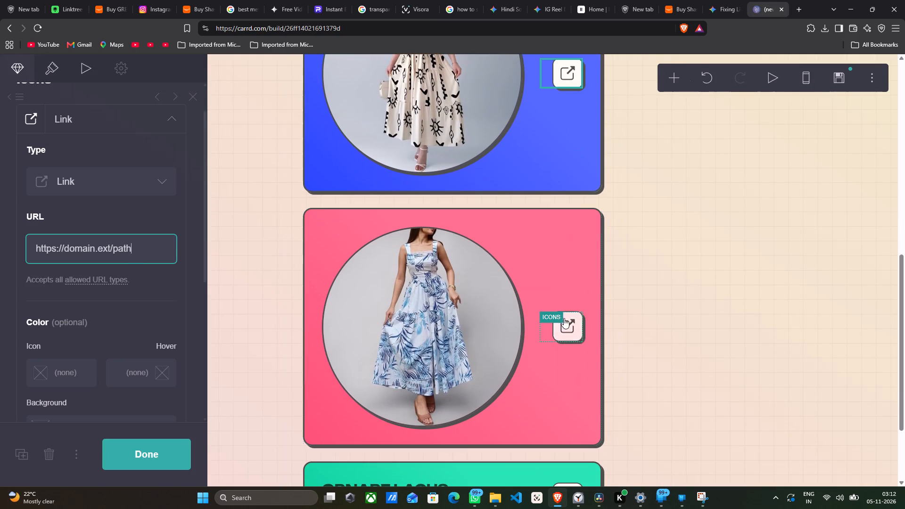
pyautogui.click(563, 321)
pyautogui.scroll(6, 91, 278)
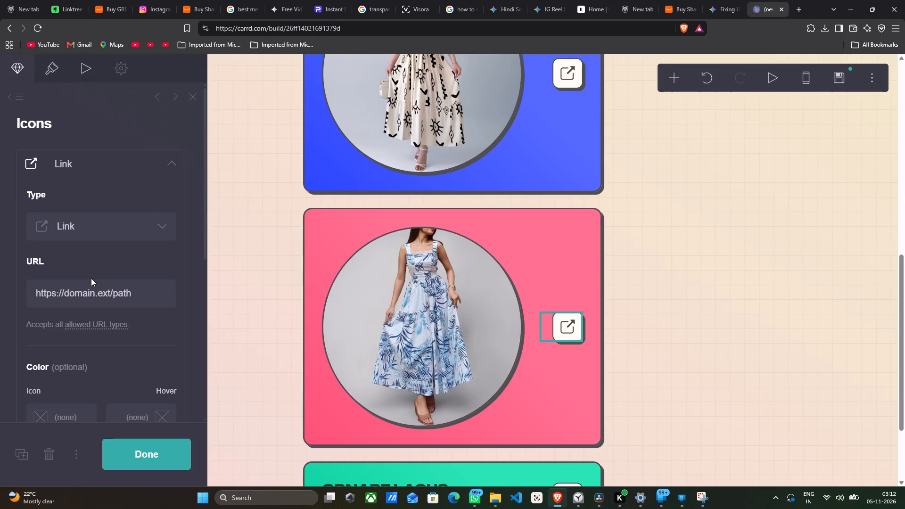
pyautogui.tripleClick(78, 293)
pyautogui.hotkey('ctrl', 'v')
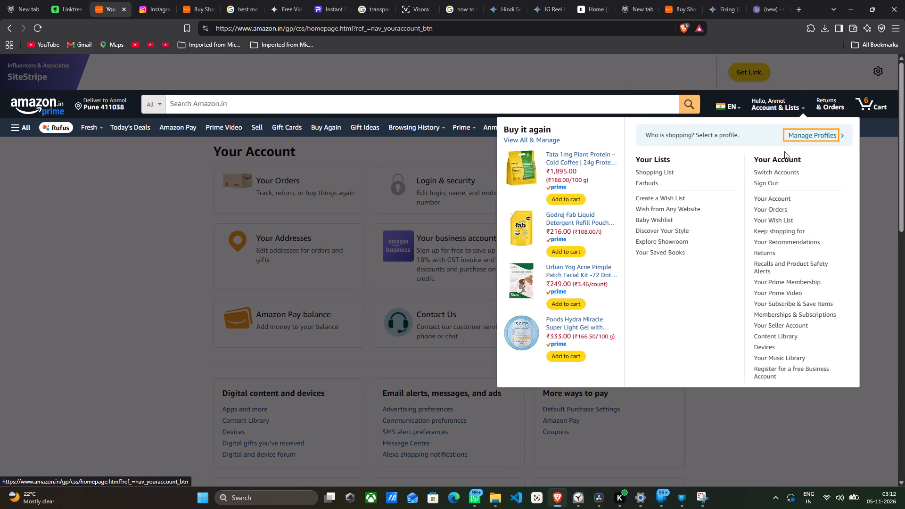
pyautogui.click(778, 219)
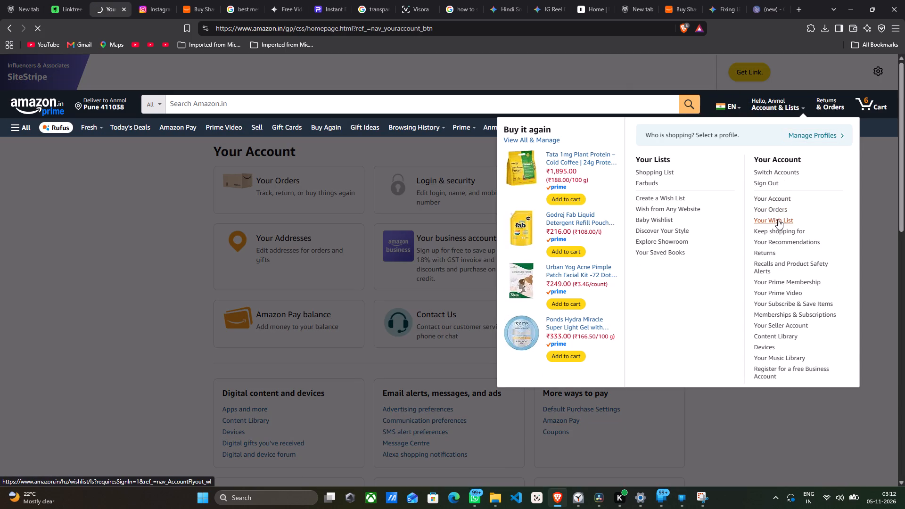
pyautogui.scroll(-2, 391, 293)
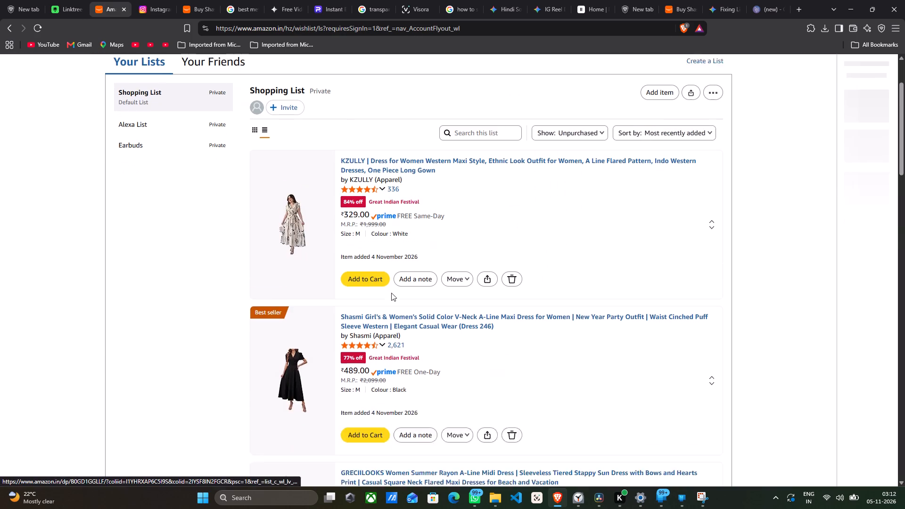
pyautogui.scroll(-3, 391, 293)
pyautogui.scroll(4, 312, 274)
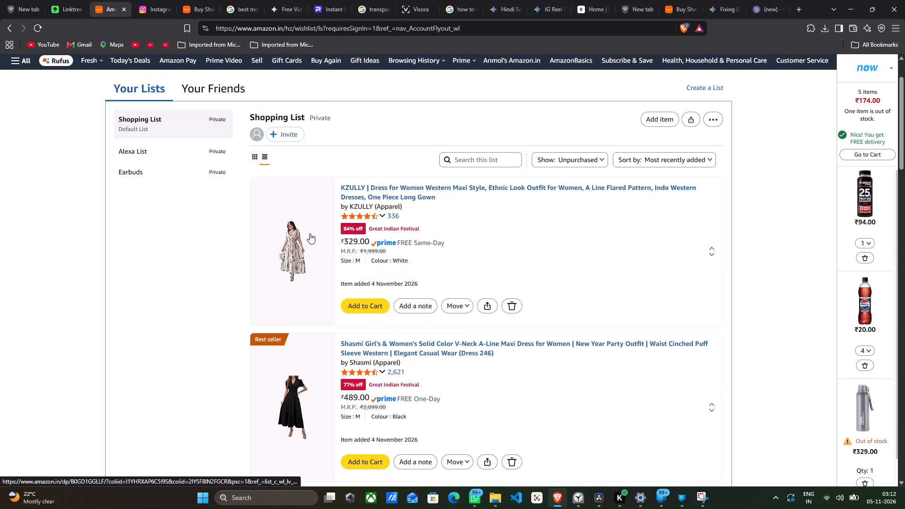
pyautogui.click(391, 189)
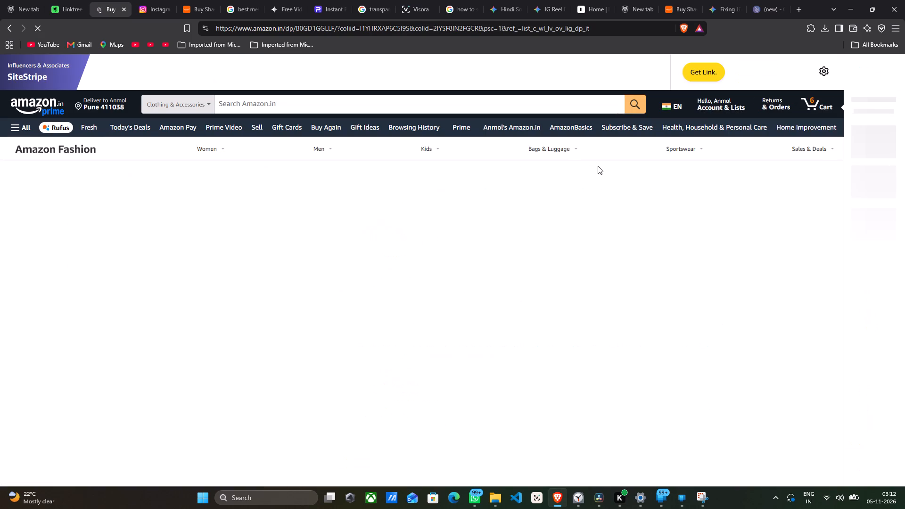
# Copy the short-format affiliate link for the KZULLY dress.
pyautogui.scroll(-1, 501, 192)
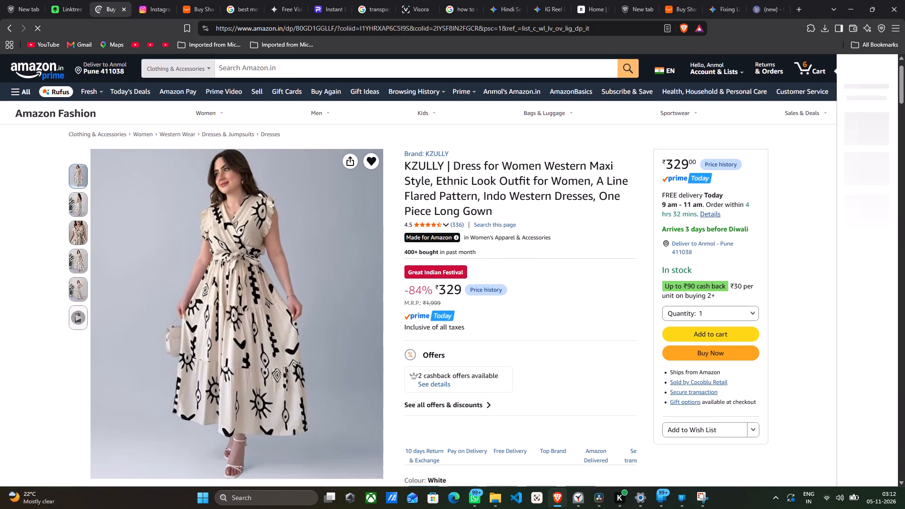
pyautogui.scroll(-1, 501, 192)
pyautogui.scroll(1, 574, 186)
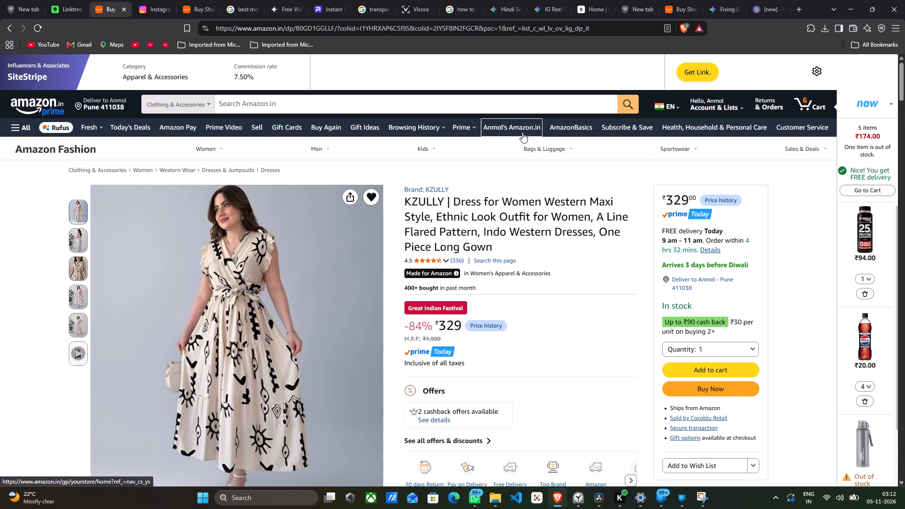
pyautogui.click(719, 71)
pyautogui.click(714, 71)
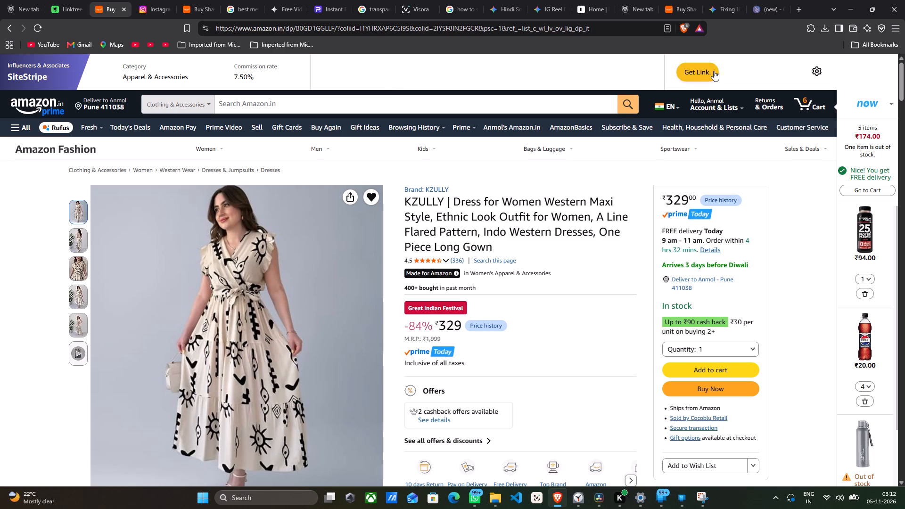
pyautogui.click(685, 180)
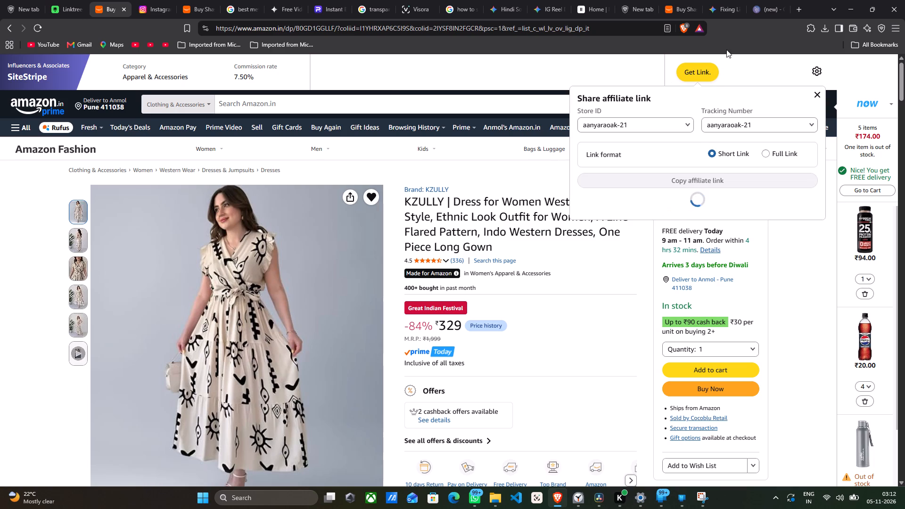
# Replace the blue card's link icon URL in Carrd with the copied KZULLY dress affiliate link.
pyautogui.click(761, 0)
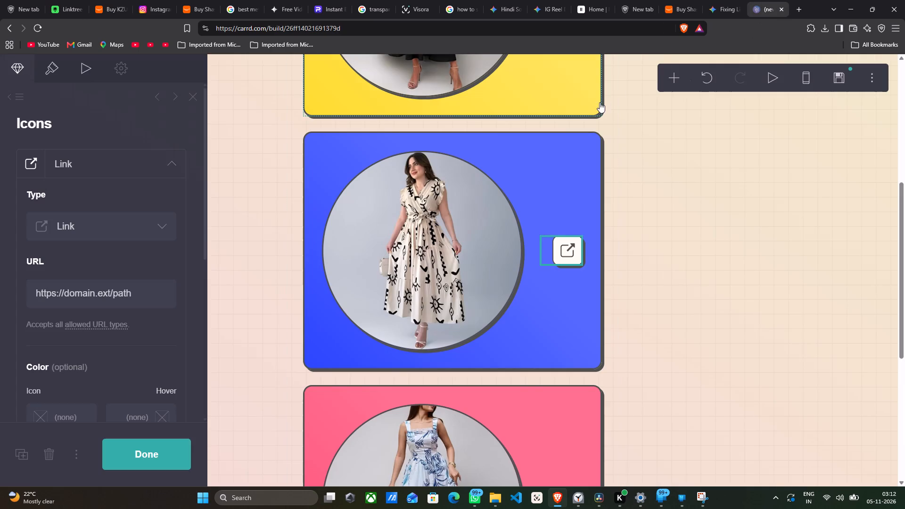
pyautogui.click(565, 234)
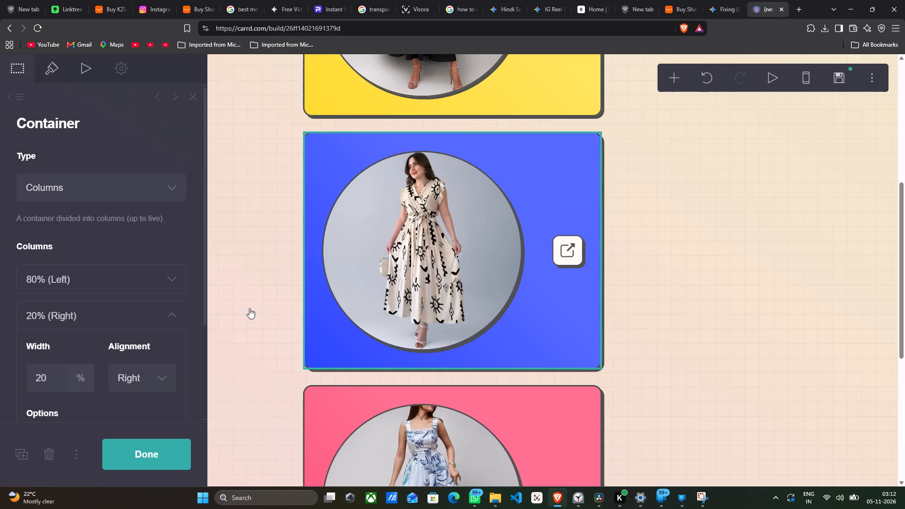
pyautogui.click(689, 0)
pyautogui.click(177, 0)
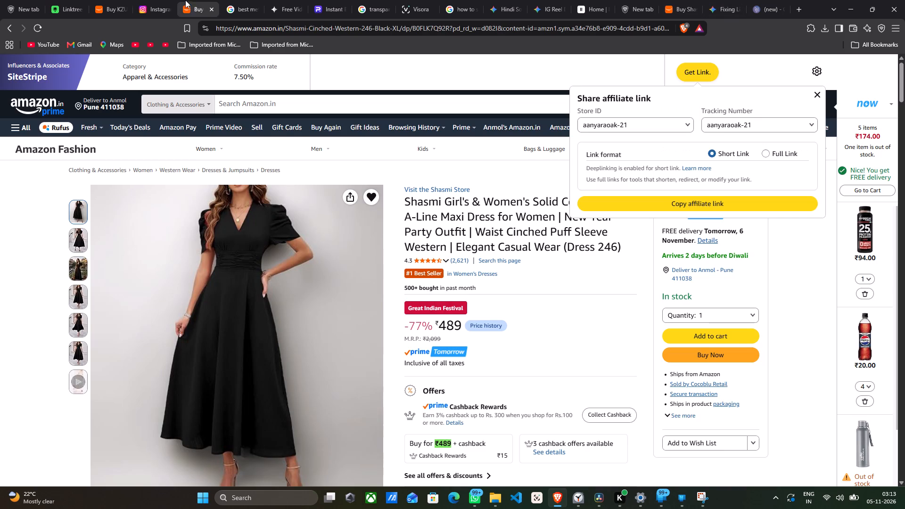
pyautogui.click(125, 0)
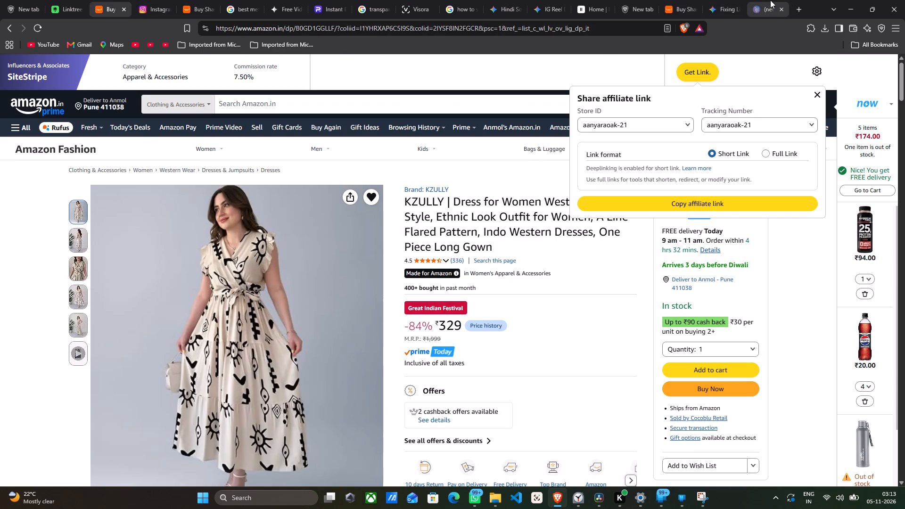
pyautogui.click(770, 0)
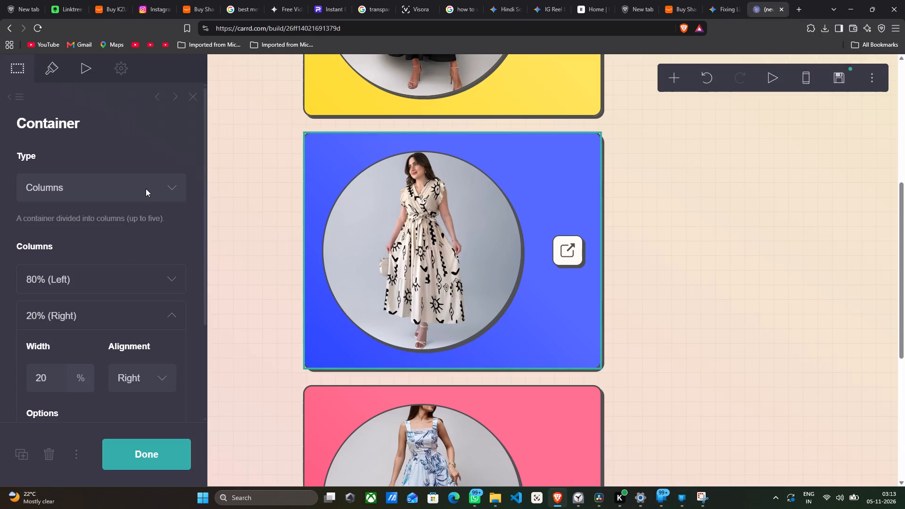
pyautogui.scroll(3, 165, 202)
pyautogui.click(583, 258)
pyautogui.click(575, 255)
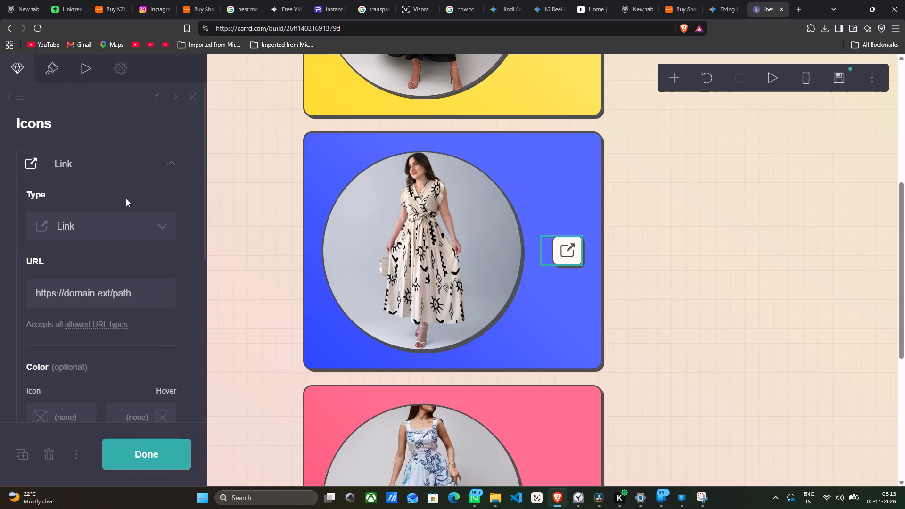
pyautogui.doubleClick(82, 295)
pyautogui.tripleClick(82, 295)
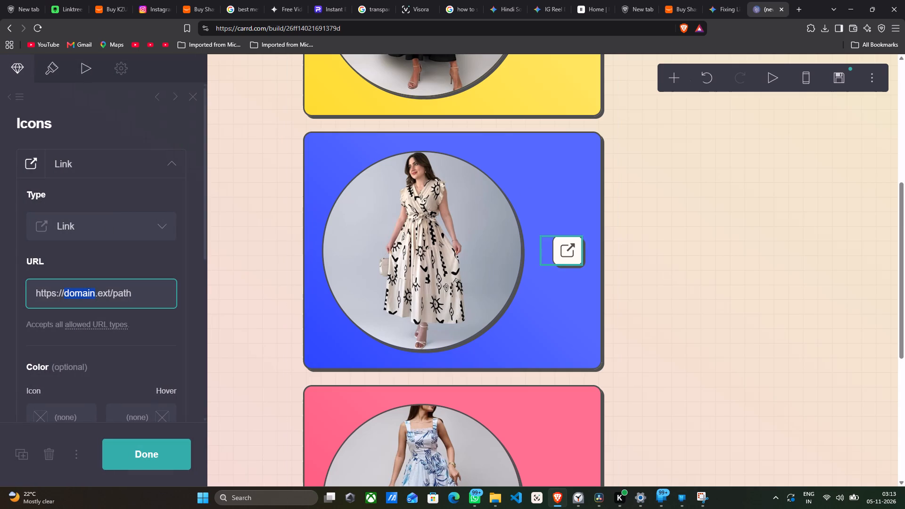
pyautogui.hotkey('ctrl', 'v')
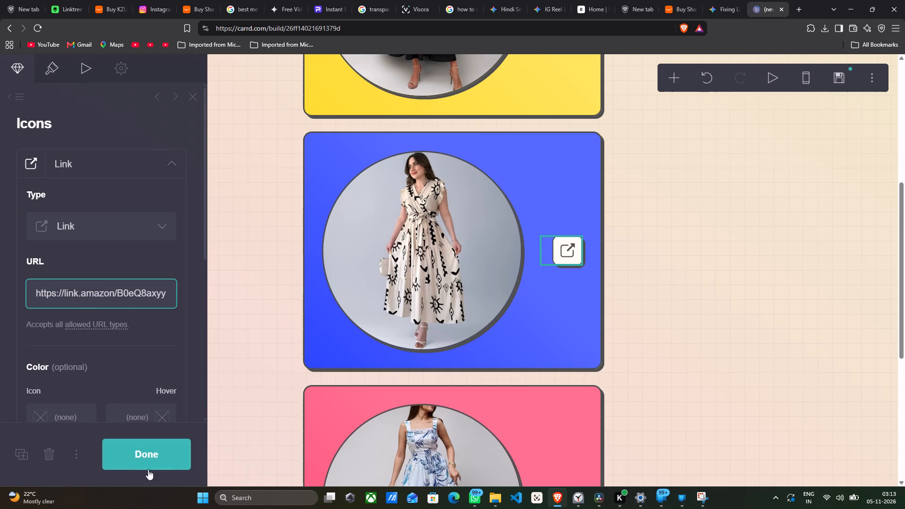
pyautogui.click(156, 450)
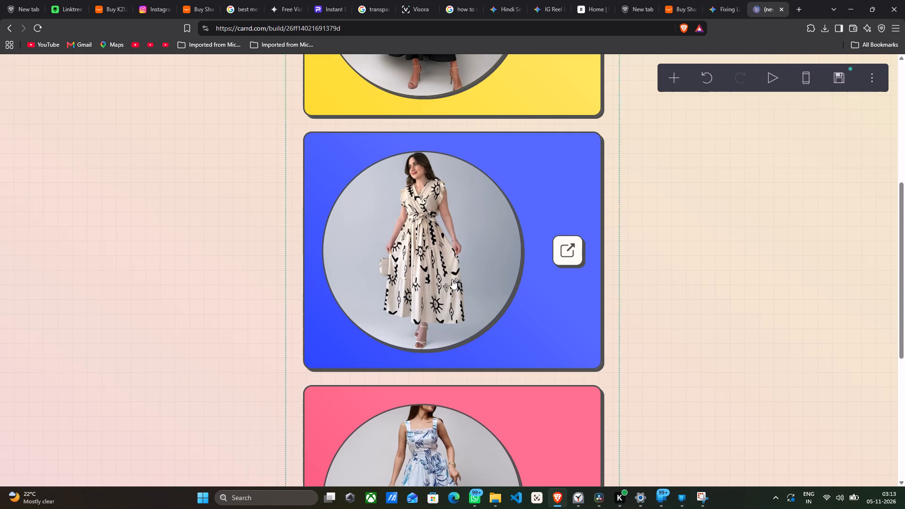
# Delete the green card's container below the pink card while preserving its contents.
pyautogui.scroll(-6, 591, 220)
pyautogui.click(494, 367)
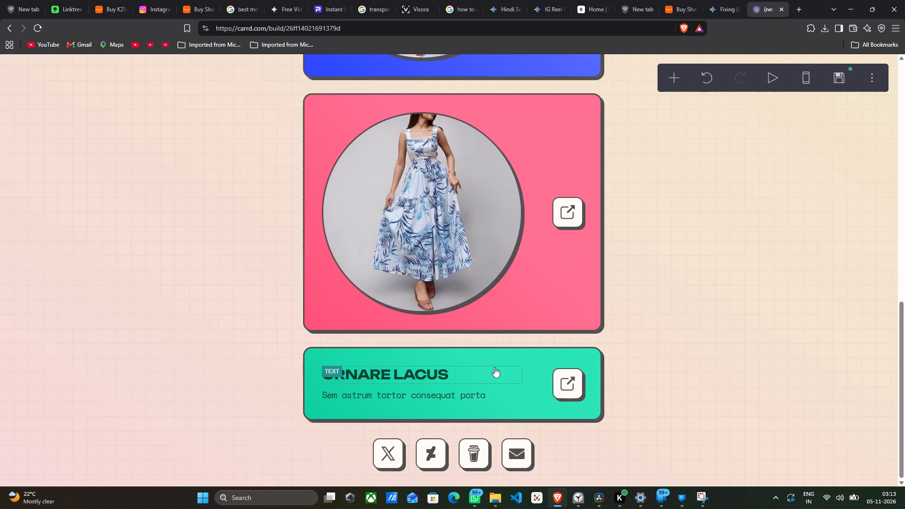
pyautogui.click(528, 351)
pyautogui.press('Delete')
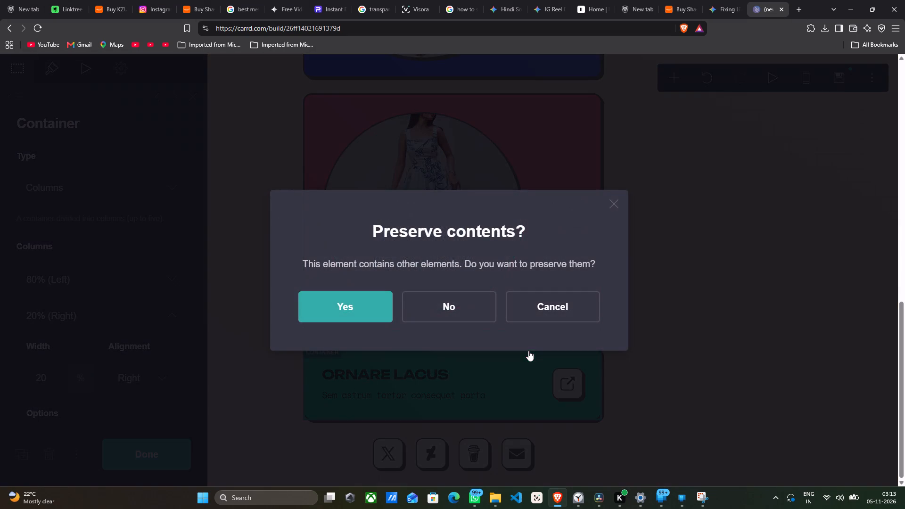
pyautogui.click(373, 301)
# Delete the leftover "Ornare lacus" heading below the pink card.
pyautogui.scroll(1, 684, 251)
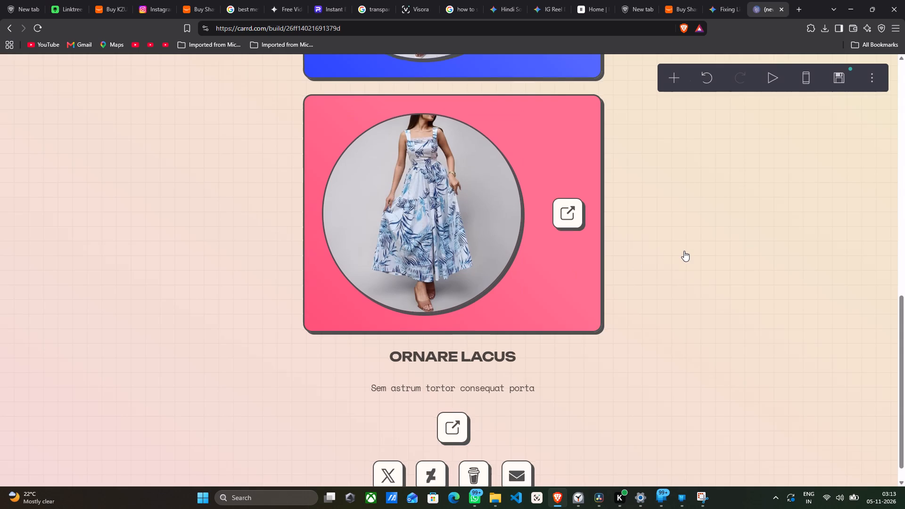
pyautogui.scroll(3, 684, 251)
pyautogui.scroll(-3, 684, 251)
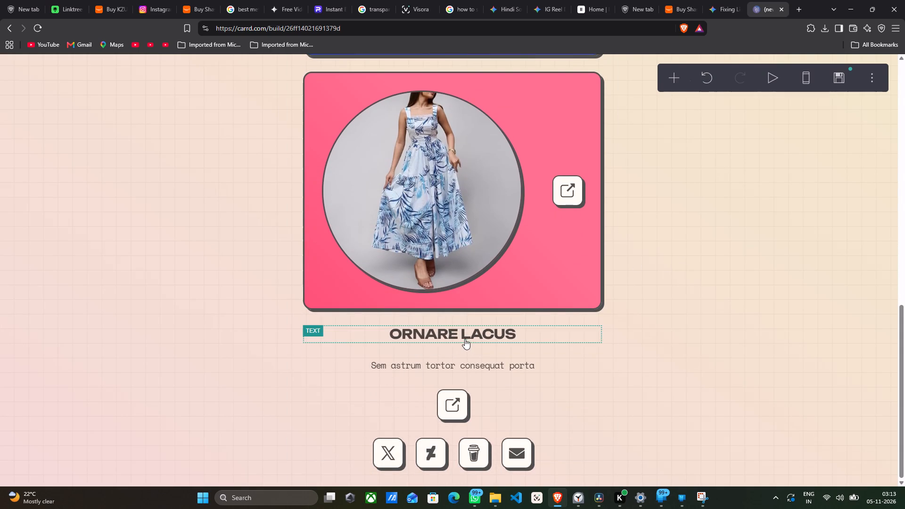
pyautogui.click(465, 337)
pyautogui.press('Delete')
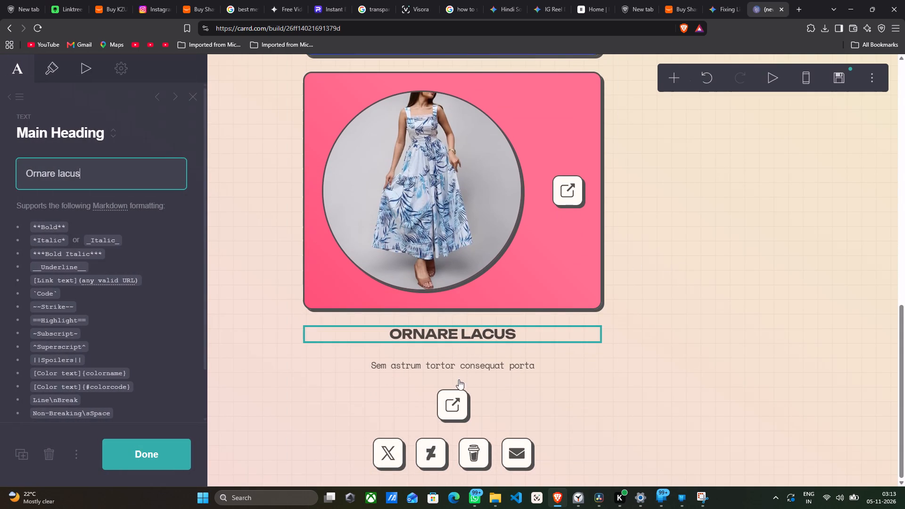
pyautogui.press('Delete')
pyautogui.press('BackSpace')
pyautogui.press('BackSpace')
pyautogui.press('BackSpace')
pyautogui.press('BackSpace')
pyautogui.press('BackSpace')
pyautogui.press('BackSpace')
pyautogui.press('BackSpace')
pyautogui.press('BackSpace')
pyautogui.press('BackSpace')
pyautogui.press('BackSpace')
pyautogui.press('BackSpace')
pyautogui.press('BackSpace')
pyautogui.press('BackSpace')
pyautogui.press('BackSpace')
pyautogui.press('BackSpace')
pyautogui.press('BackSpace')
pyautogui.press('BackSpace')
pyautogui.press('BackSpace')
pyautogui.press('BackSpace')
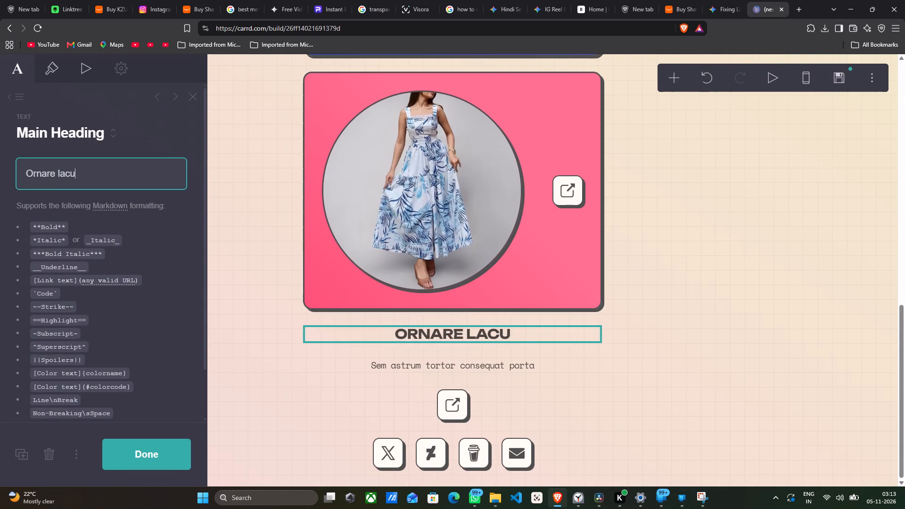
pyautogui.press('BackSpace')
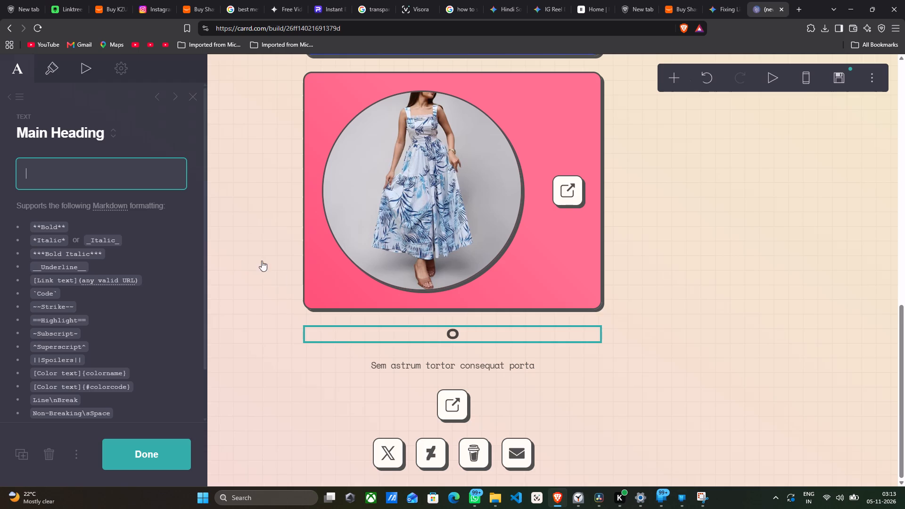
pyautogui.click(468, 335)
pyautogui.press('Delete')
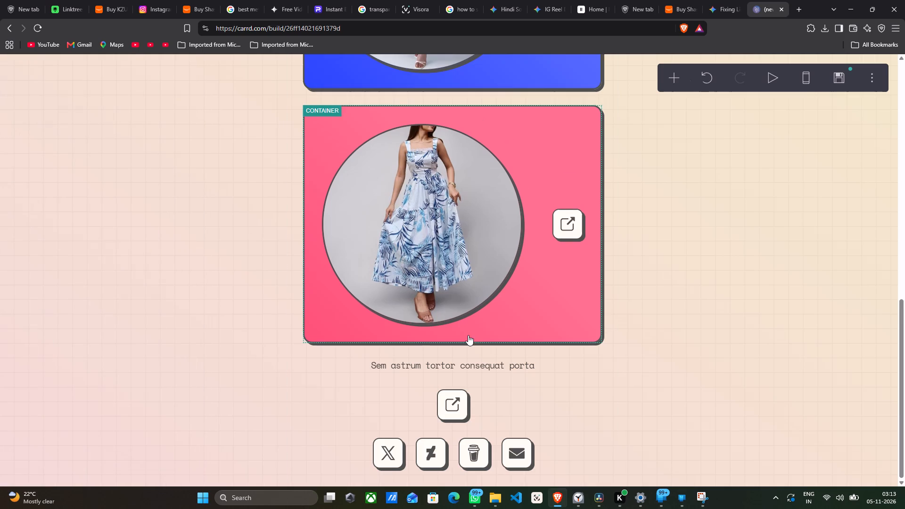
# Delete the leftover "Sem astrum tortor consequat porta" paragraph below the pink card.
pyautogui.click(468, 358)
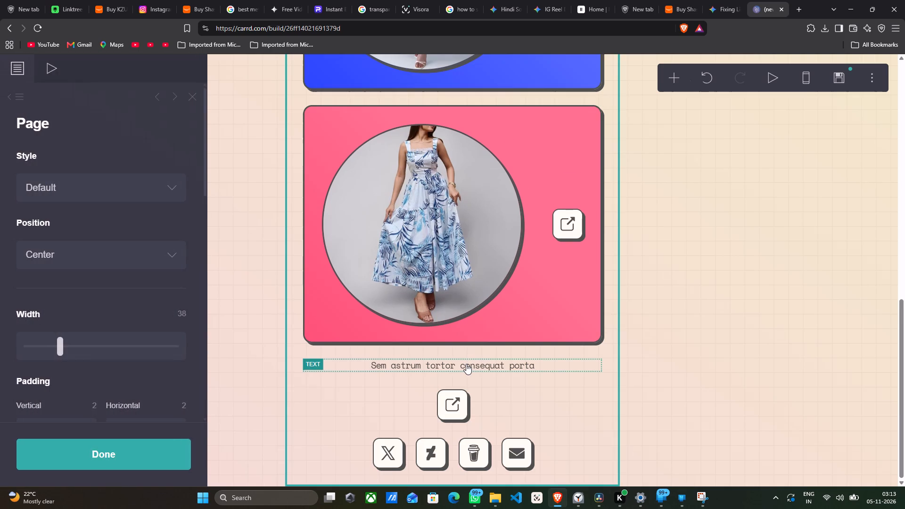
pyautogui.click(466, 364)
pyautogui.press('Delete')
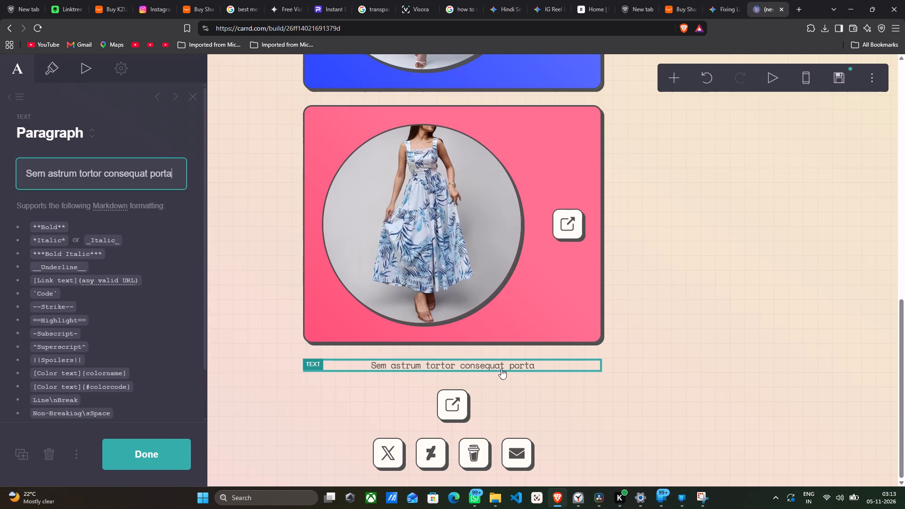
pyautogui.click(546, 362)
pyautogui.press('F12')
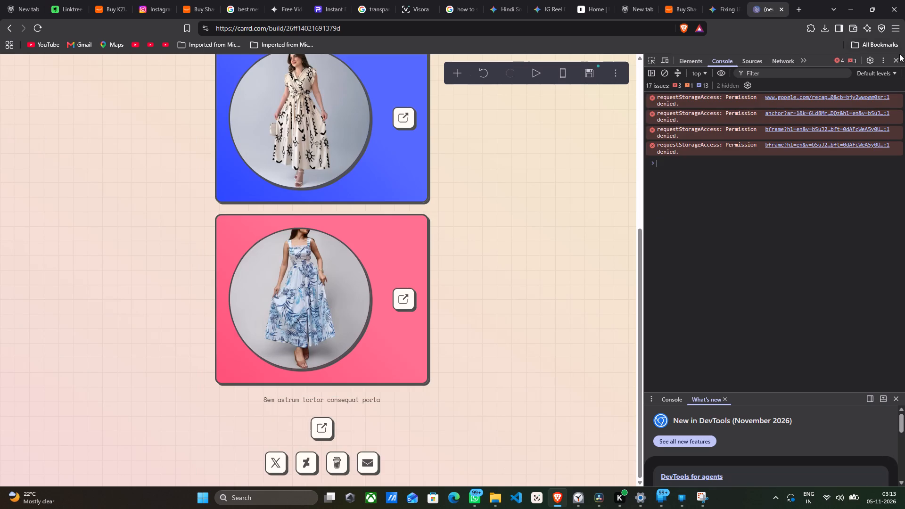
pyautogui.click(897, 54)
pyautogui.scroll(-9, 518, 454)
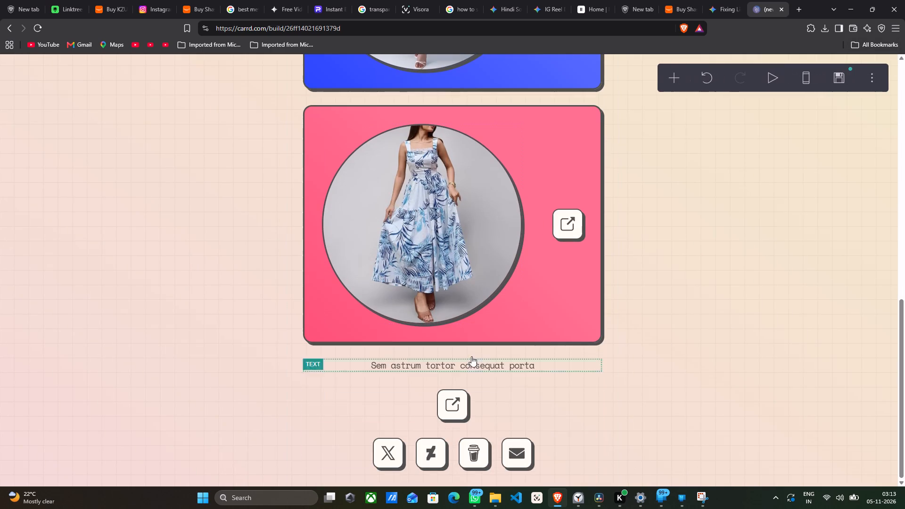
pyautogui.click(464, 366)
pyautogui.press('Delete')
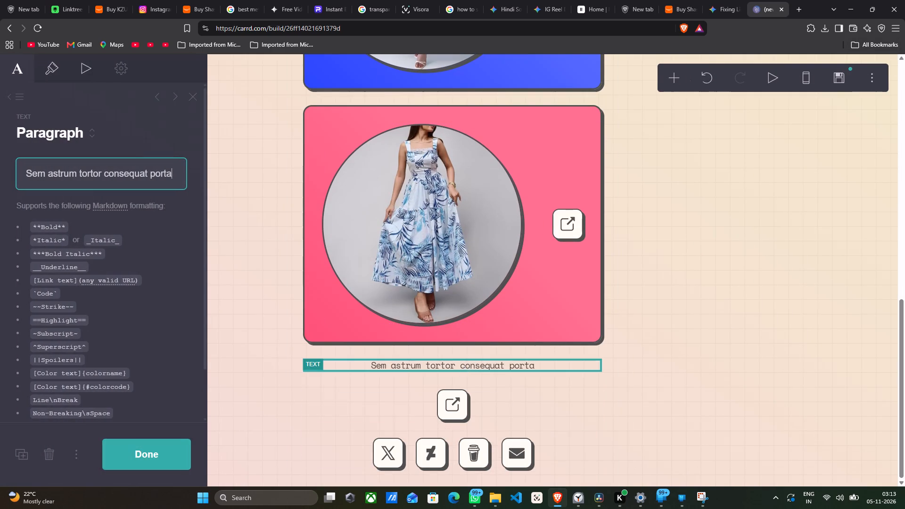
pyautogui.click(50, 450)
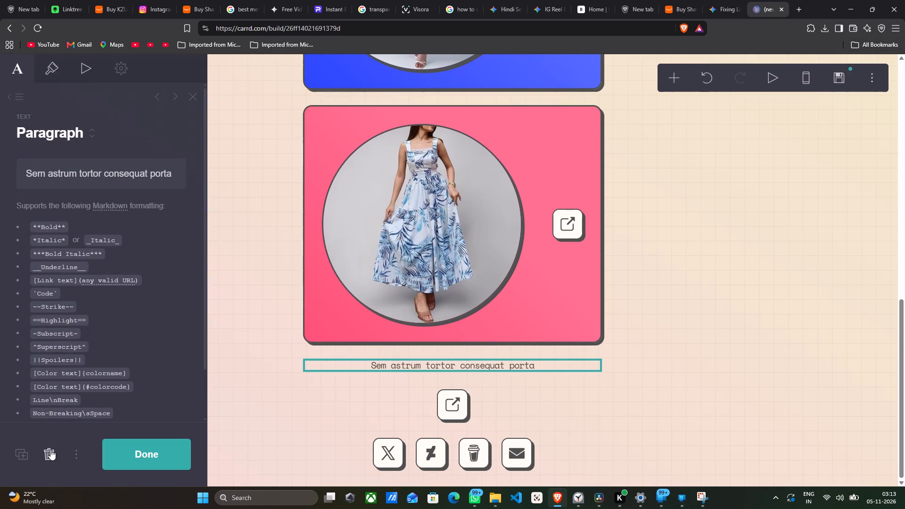
# Delete the "Pharetra elit ante" paragraph from the white profile card at the top of the page.
pyautogui.scroll(16, 291, 347)
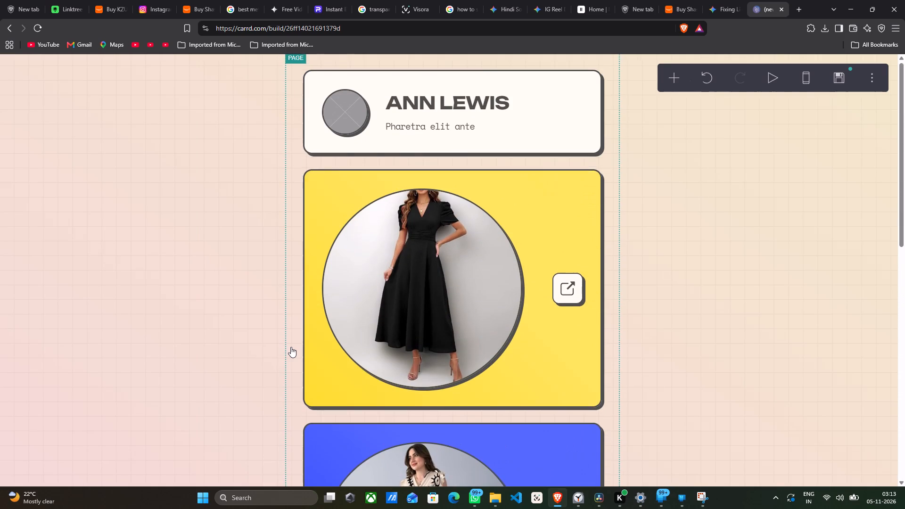
pyautogui.scroll(1, 291, 347)
pyautogui.click(454, 126)
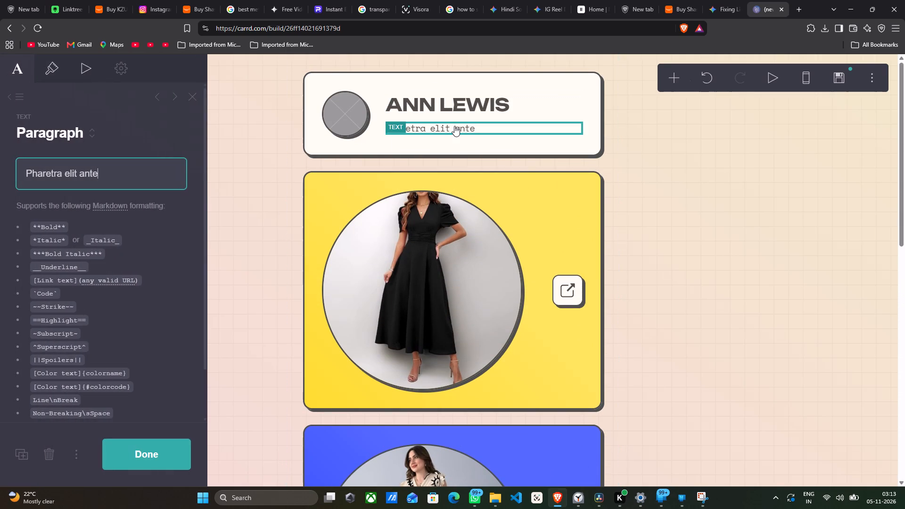
pyautogui.press('Delete')
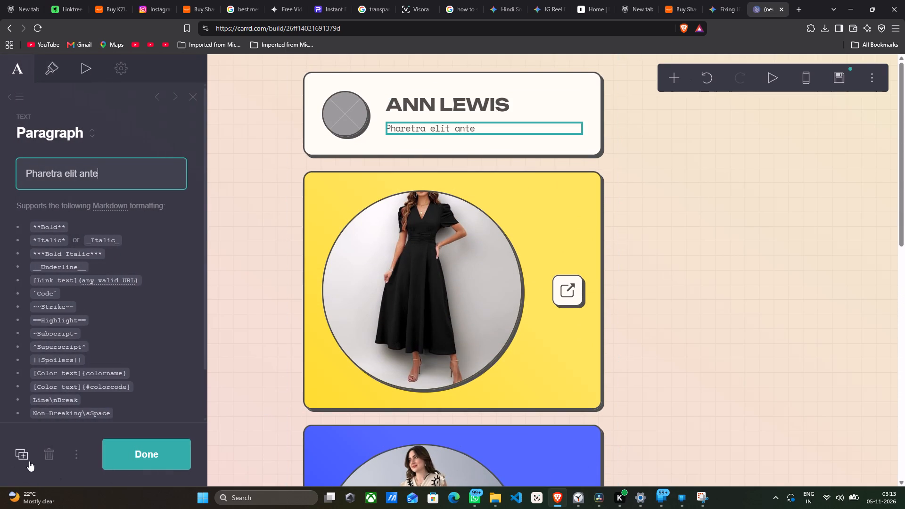
pyautogui.click(44, 459)
# Delete the white profile card's container while preserving its contents.
pyautogui.click(575, 130)
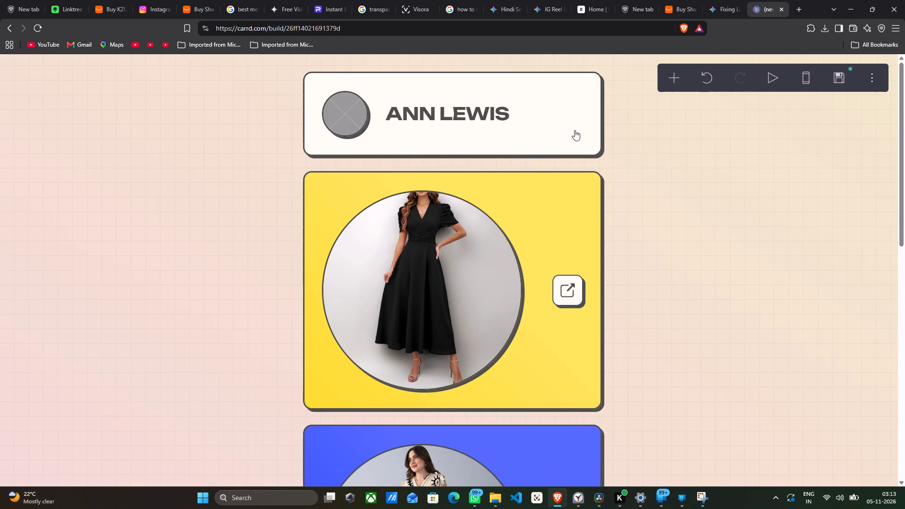
pyautogui.click(52, 456)
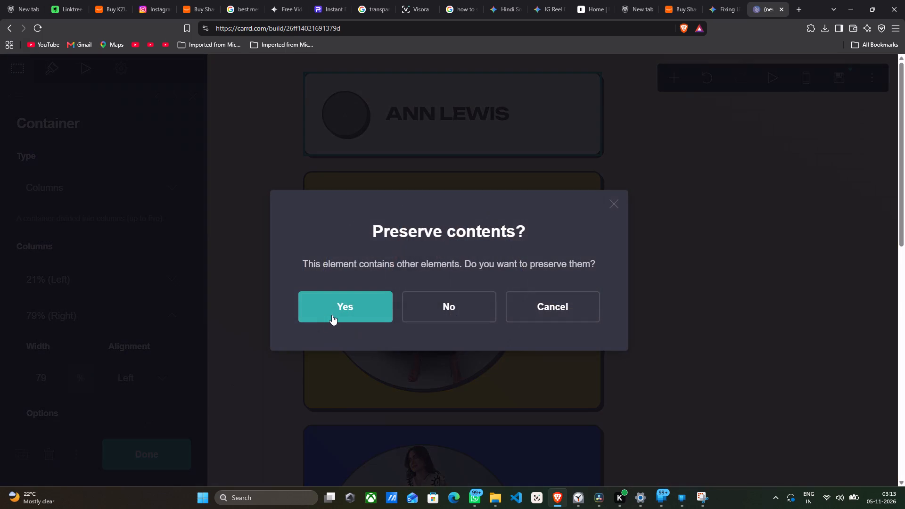
pyautogui.click(332, 314)
# Delete the round placeholder image above the site title.
pyautogui.click(539, 238)
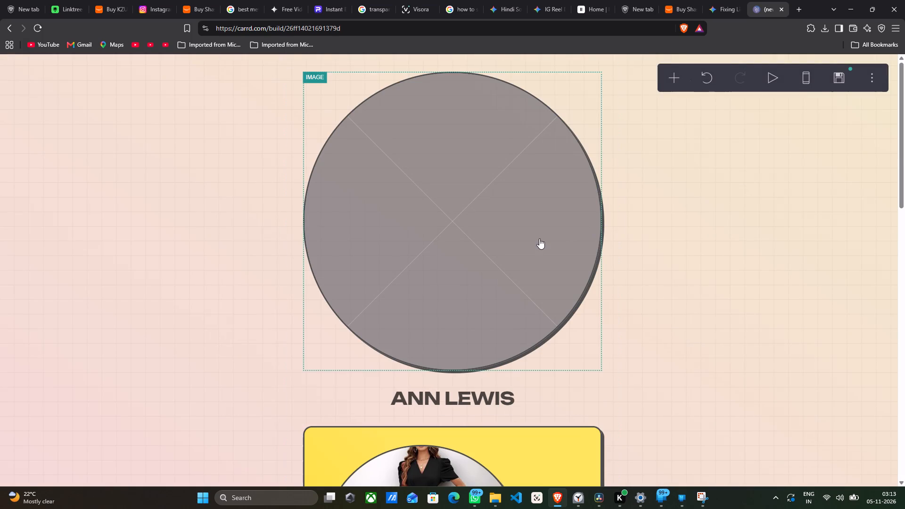
pyautogui.click(53, 445)
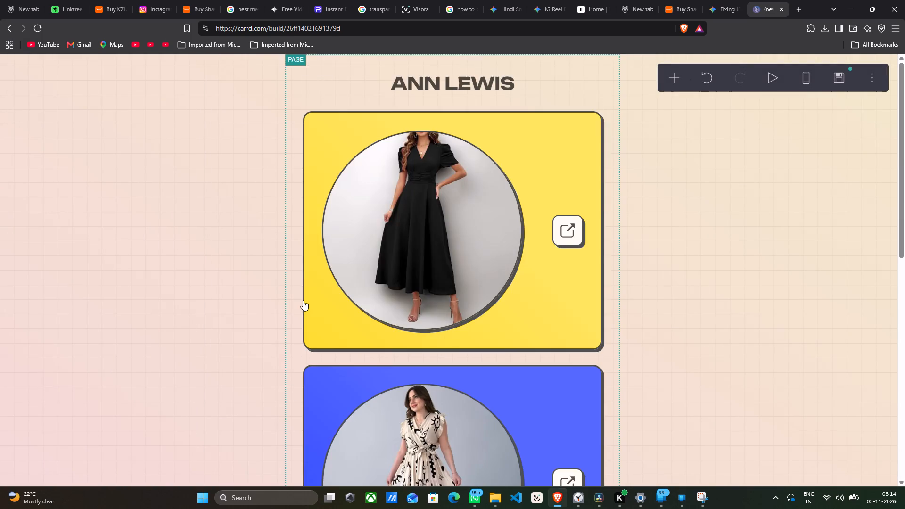
# Delete the placeholder site title above the yellow card.
pyautogui.scroll(-12, 320, 292)
pyautogui.scroll(8, 320, 292)
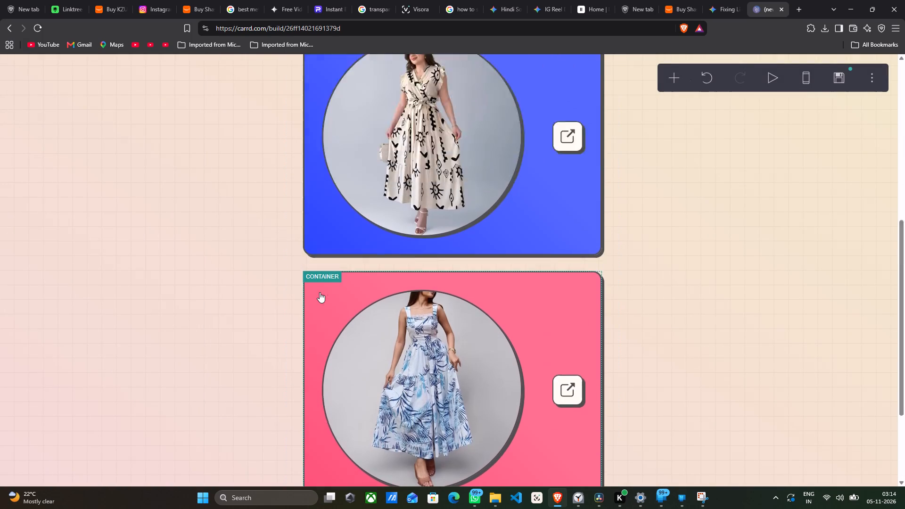
pyautogui.scroll(1, 320, 292)
pyautogui.click(444, 81)
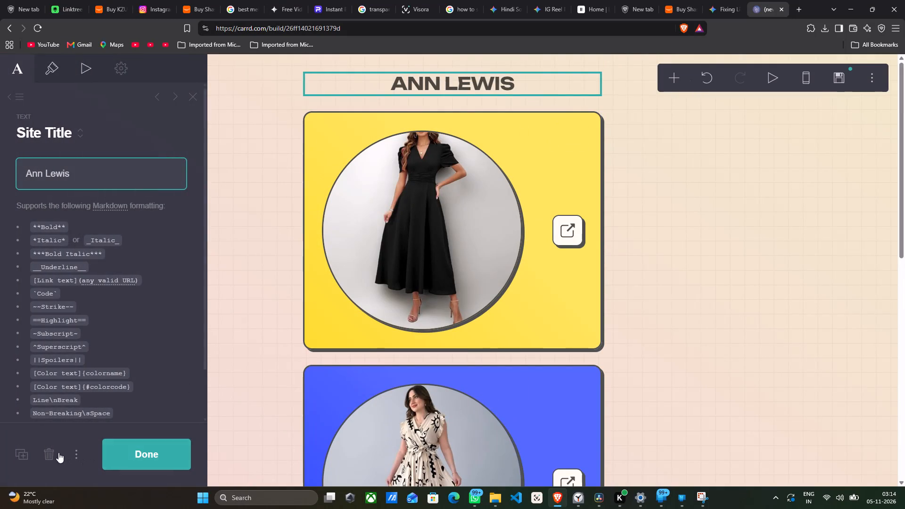
pyautogui.click(54, 451)
# Delete the stray link icon between the pink card and the row of social icons.
pyautogui.scroll(-10, 219, 400)
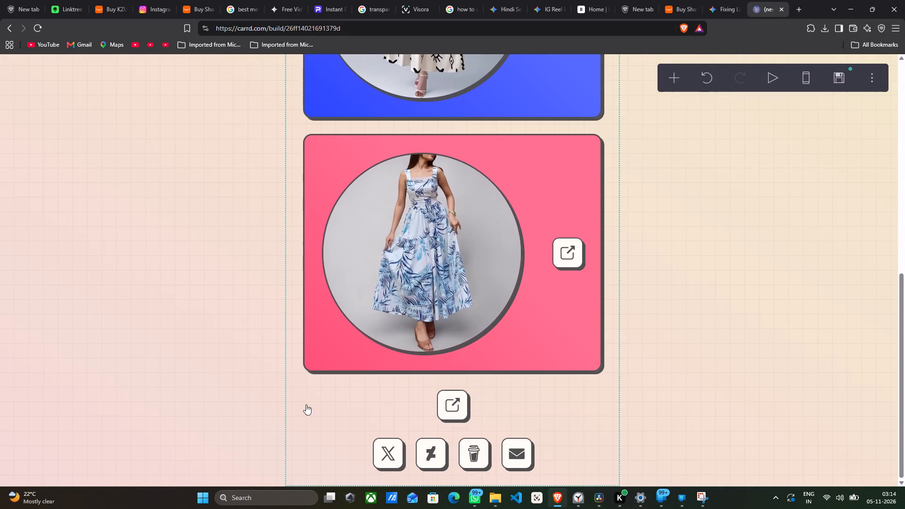
pyautogui.click(446, 403)
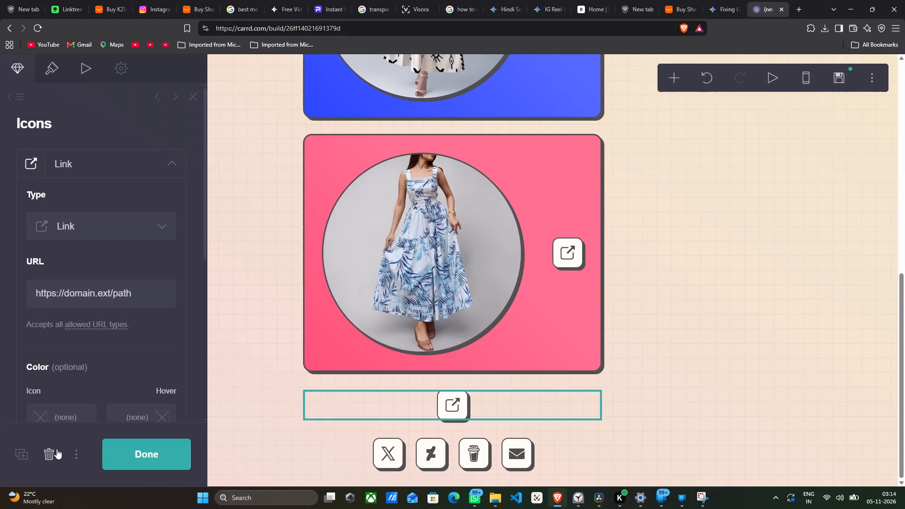
pyautogui.click(57, 449)
# Open the yellow card's link icon settings to check its URL.
pyautogui.scroll(10, 189, 328)
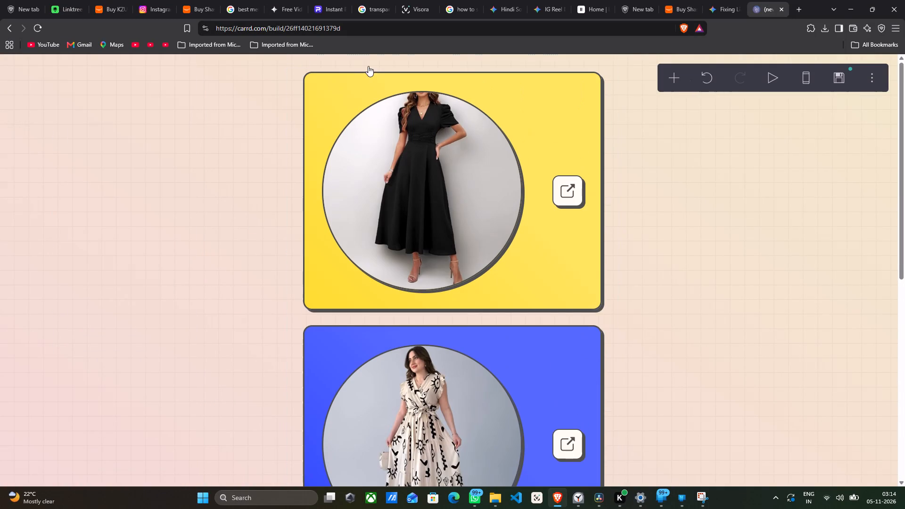
pyautogui.click(573, 186)
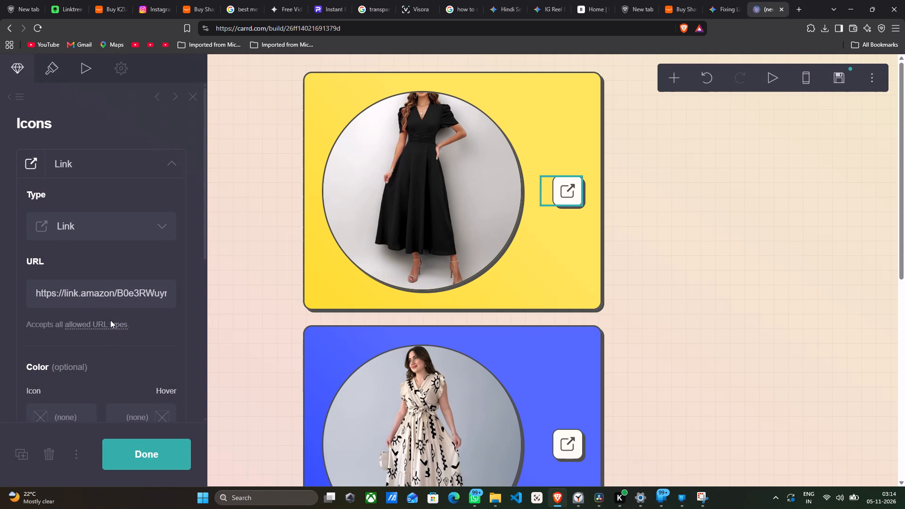
# Preview the page in the mobile view and check how the outfit cards are laid out.
pyautogui.scroll(-7, 258, 329)
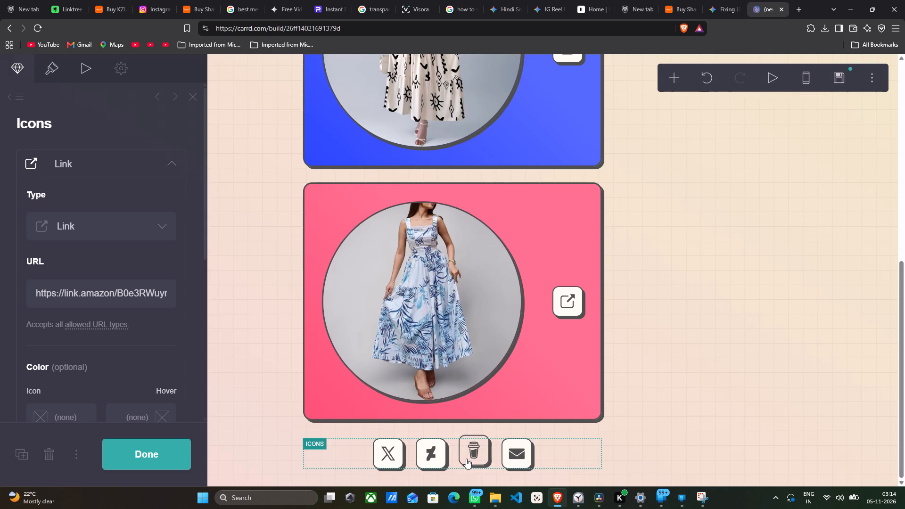
pyautogui.click(776, 72)
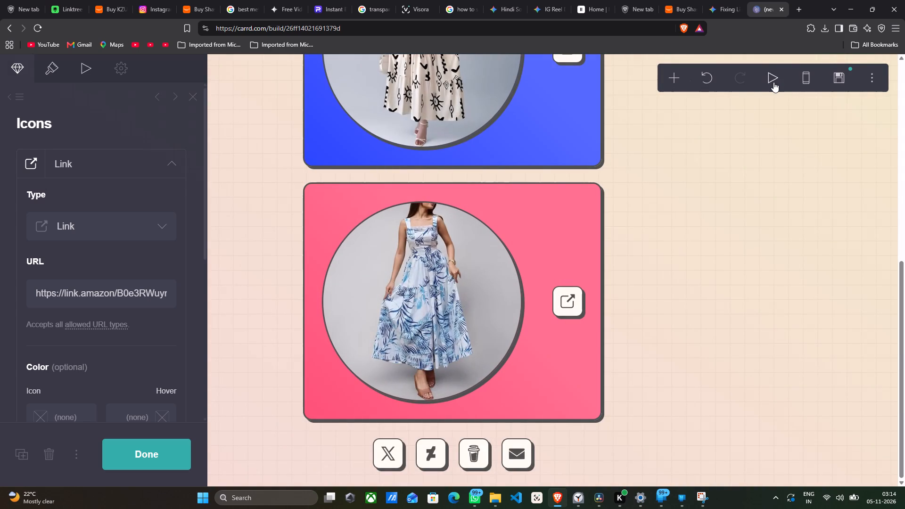
pyautogui.click(773, 81)
pyautogui.click(813, 77)
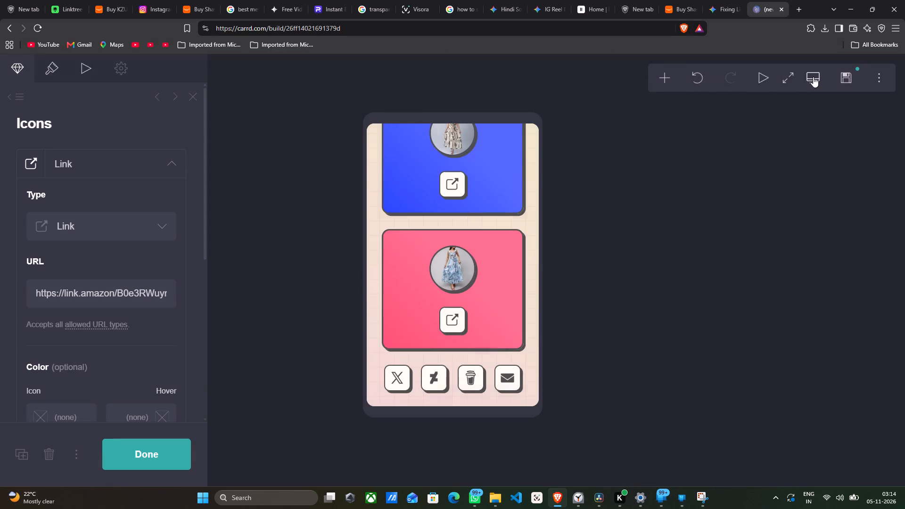
pyautogui.scroll(7, 510, 239)
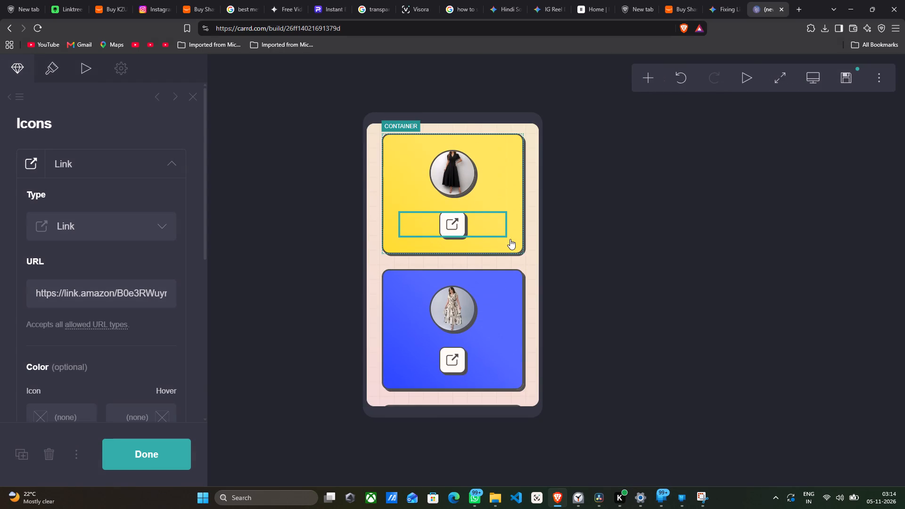
pyautogui.scroll(1, 510, 239)
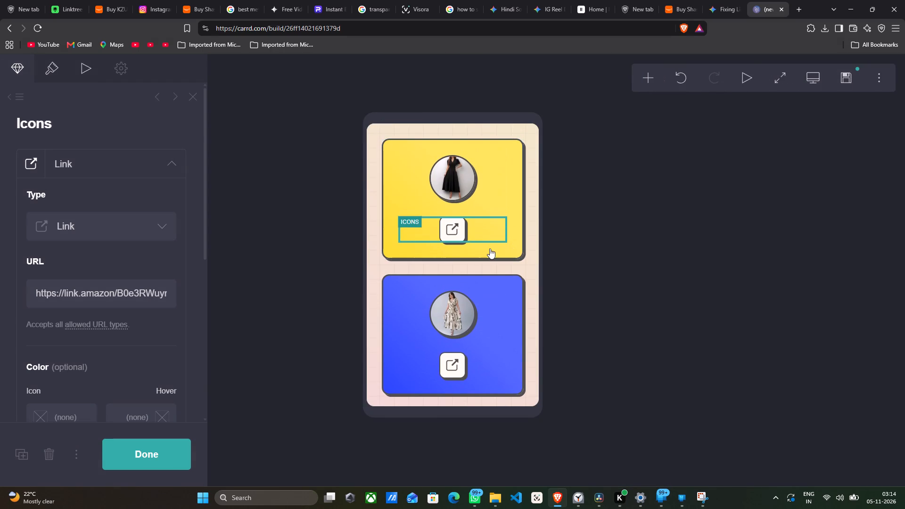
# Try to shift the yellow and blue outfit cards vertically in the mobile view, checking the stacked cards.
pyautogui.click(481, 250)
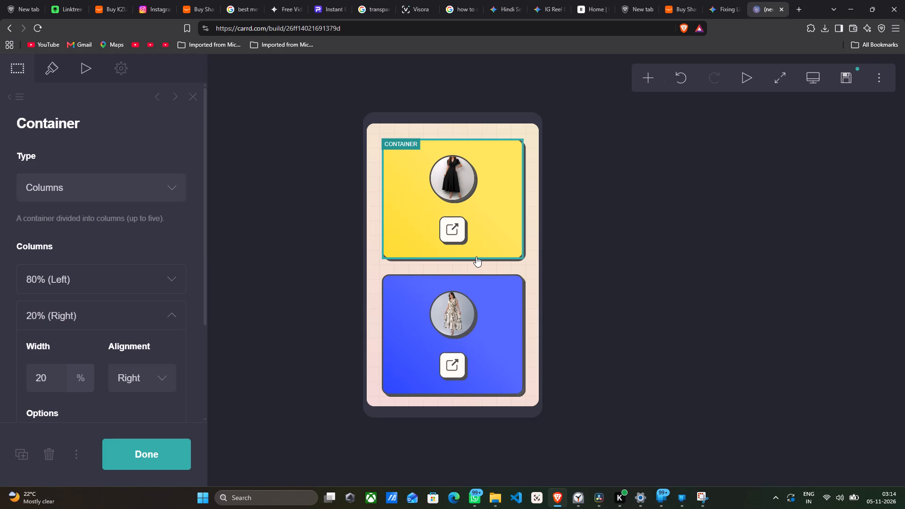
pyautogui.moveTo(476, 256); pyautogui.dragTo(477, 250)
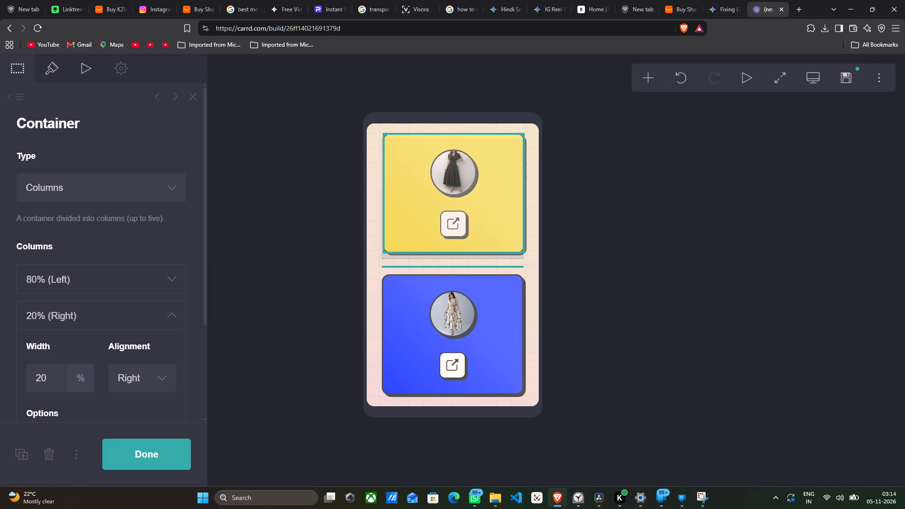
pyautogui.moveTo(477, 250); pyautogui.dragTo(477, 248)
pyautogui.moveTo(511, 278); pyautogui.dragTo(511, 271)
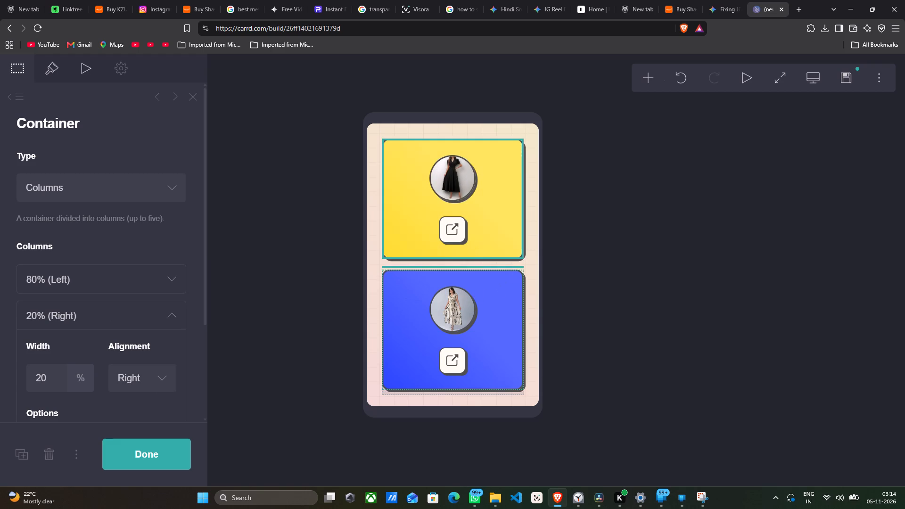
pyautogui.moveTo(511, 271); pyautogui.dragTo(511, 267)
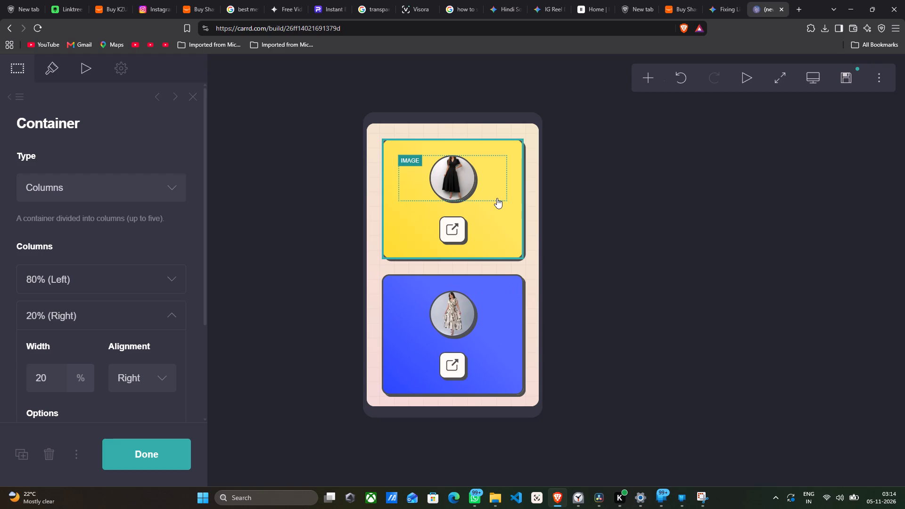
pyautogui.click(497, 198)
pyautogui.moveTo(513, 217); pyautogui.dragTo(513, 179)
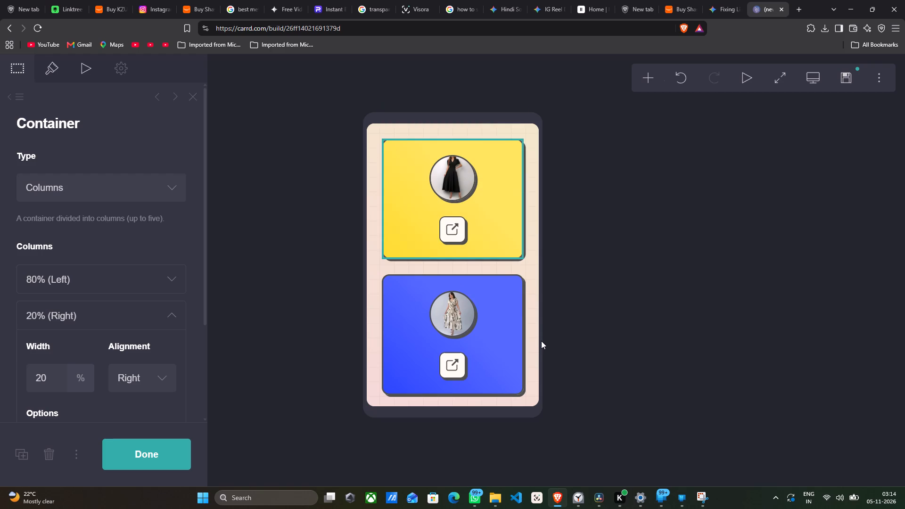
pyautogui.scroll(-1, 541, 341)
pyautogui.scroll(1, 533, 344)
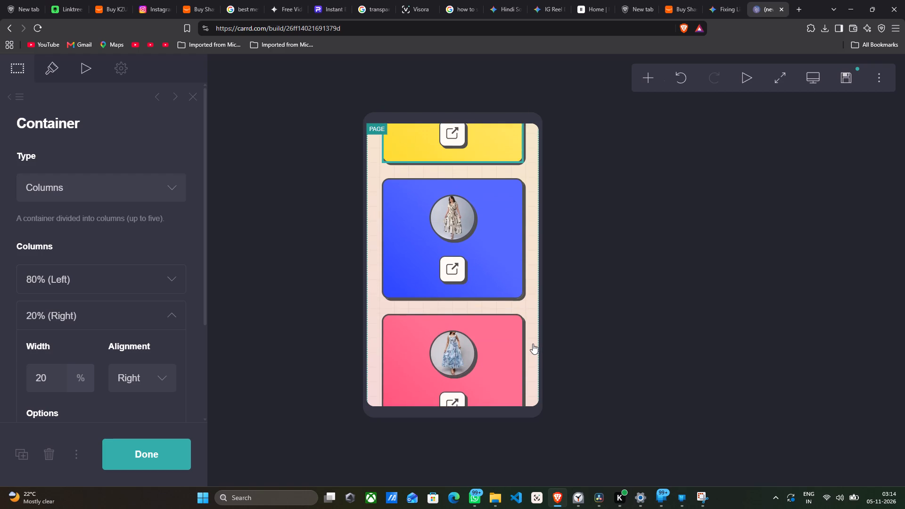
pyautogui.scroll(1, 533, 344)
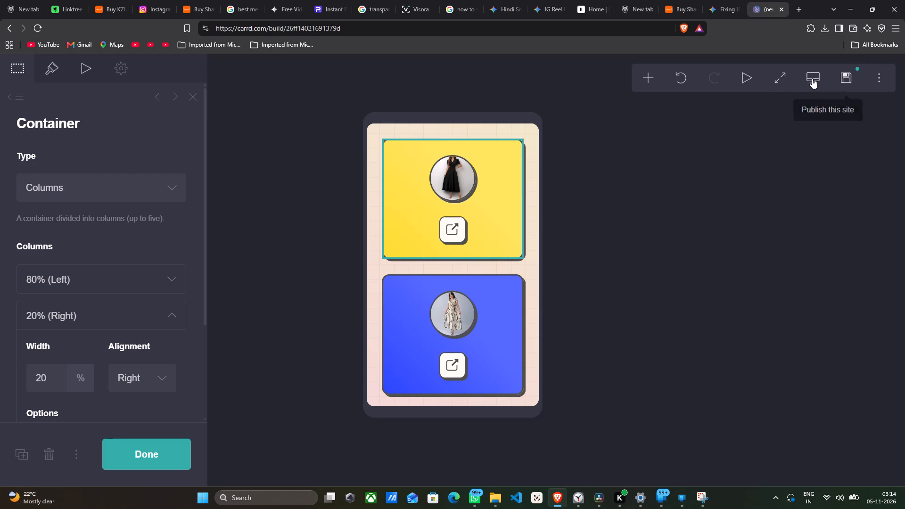
# Open the site's publish settings and set the description to "Dresses".
pyautogui.click(853, 78)
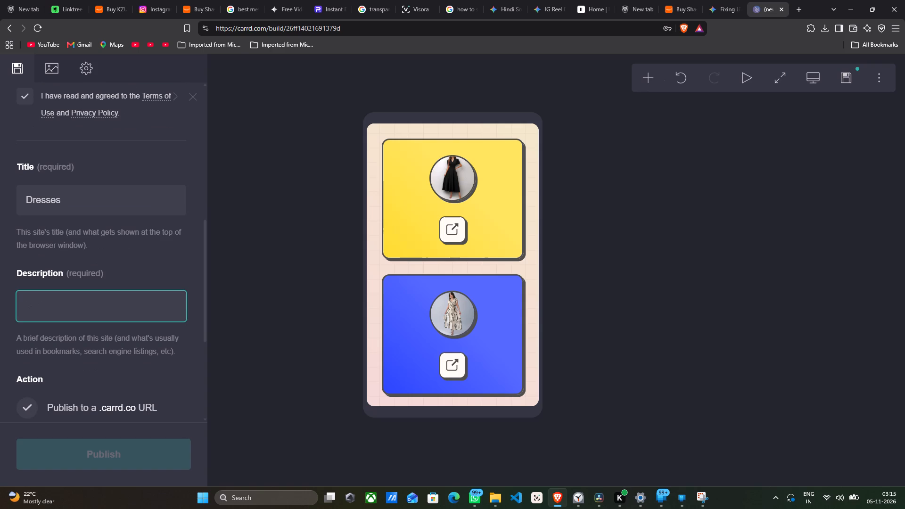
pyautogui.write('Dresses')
pyautogui.scroll(-3, 96, 312)
pyautogui.click(27, 175)
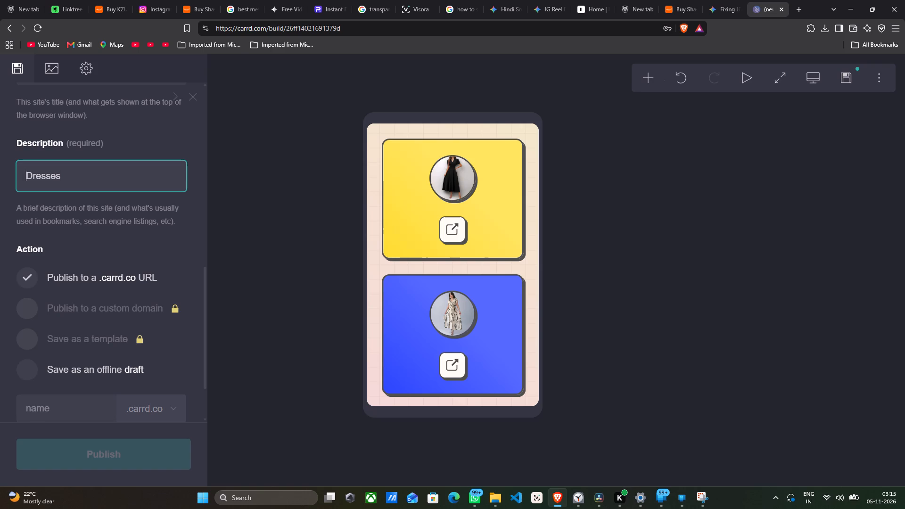
# Enter the influencer's name in lowercase without spaces as the .carrd.co address and try to publish the site.
pyautogui.scroll(-2, 27, 175)
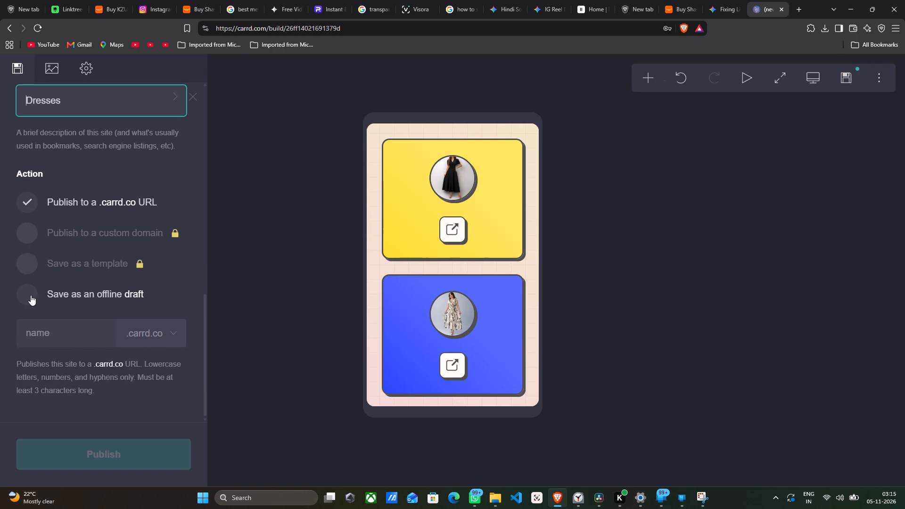
pyautogui.click(91, 334)
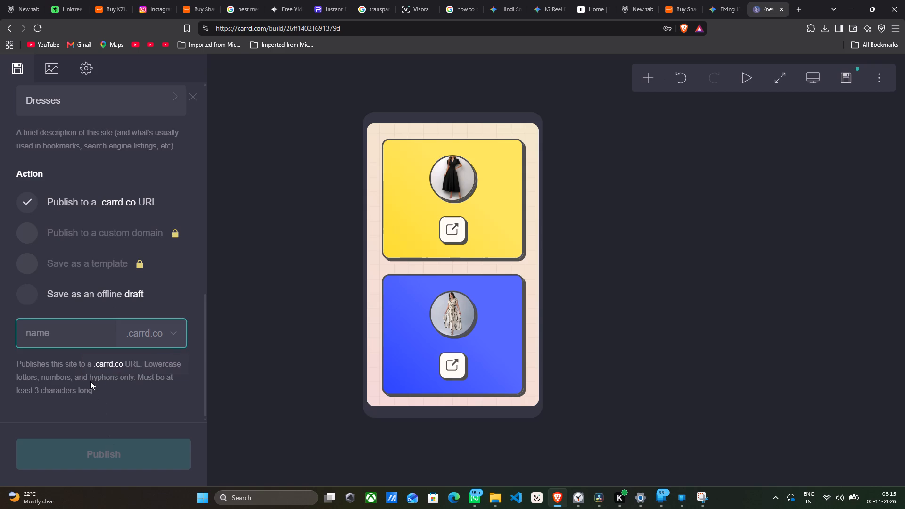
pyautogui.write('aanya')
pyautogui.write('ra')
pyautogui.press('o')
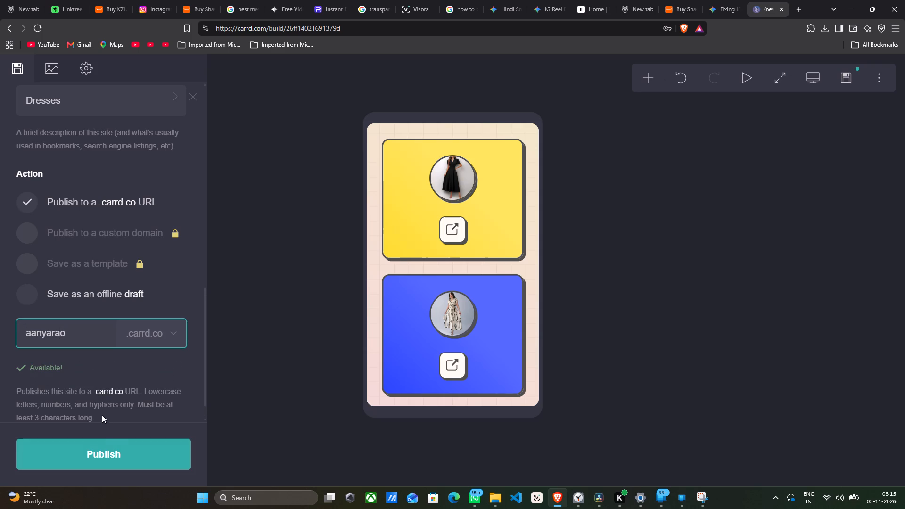
pyautogui.click(108, 443)
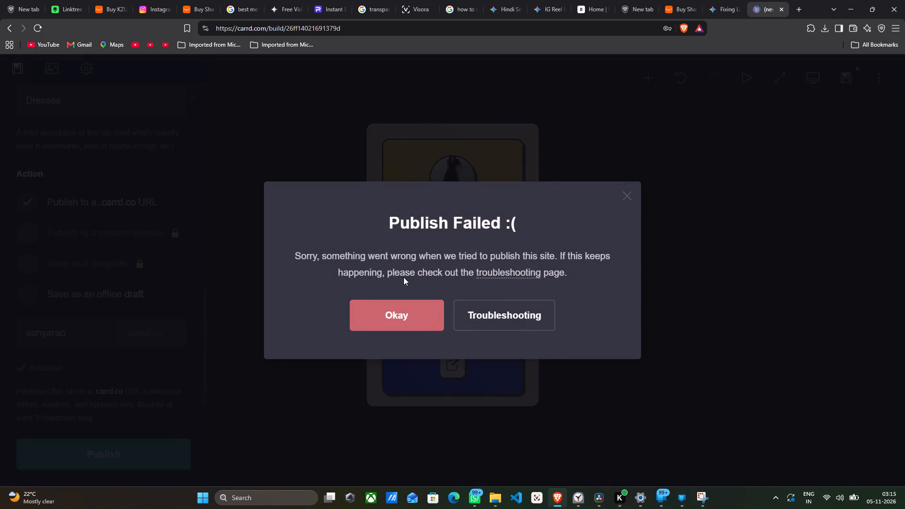
# Dismiss the publishing error and try again to publish the dresses site to the chosen .carrd.co address.
pyautogui.click(423, 308)
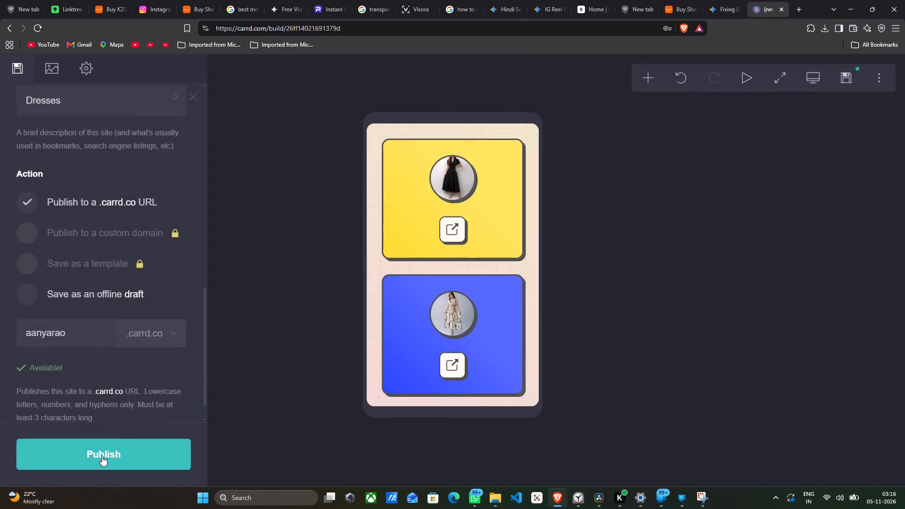
pyautogui.click(102, 456)
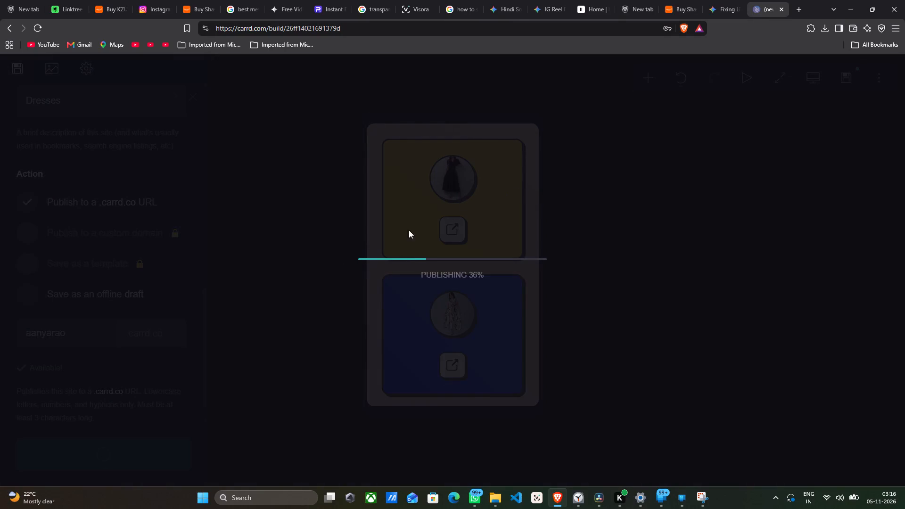
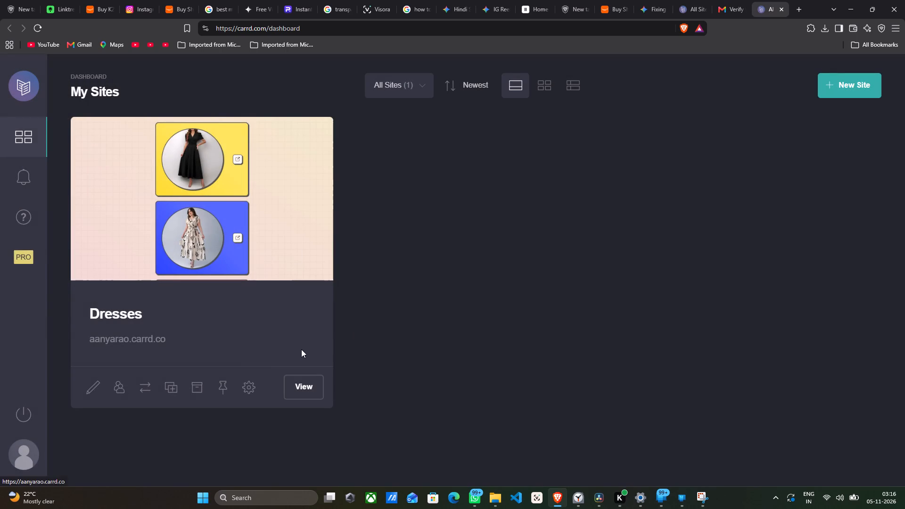
# Open the published Dresses site from the dashboard and look through its outfit cards.
pyautogui.click(295, 381)
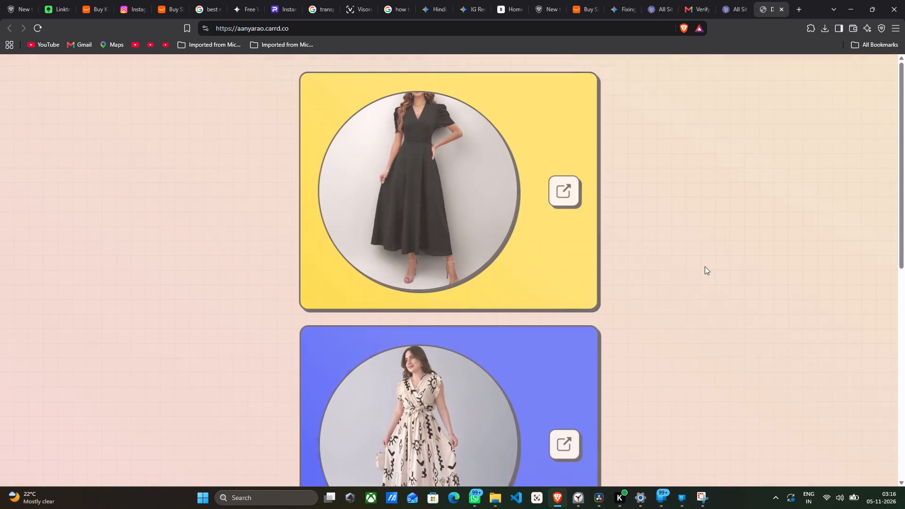
pyautogui.scroll(-10, 705, 266)
pyautogui.scroll(3, 705, 266)
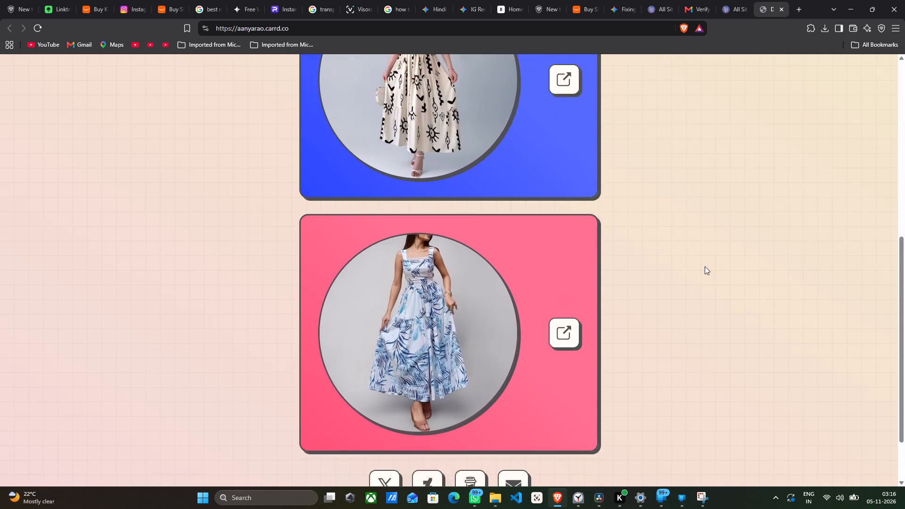
# Check the published outfit cards from the top of the page, and look at the Dresses site's entry in the dashboard.
pyautogui.scroll(5, 705, 266)
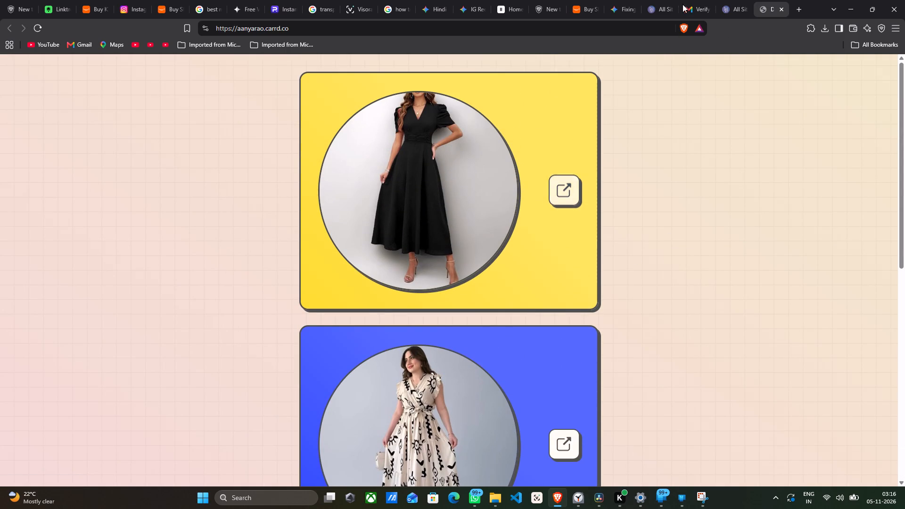
pyautogui.click(730, 0)
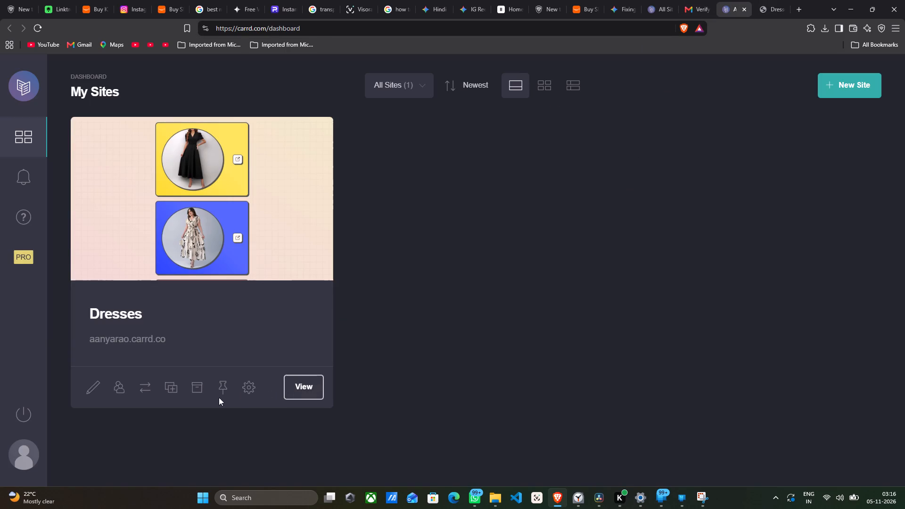
# Return to the published Dresses site and select its full web address.
pyautogui.click(765, 0)
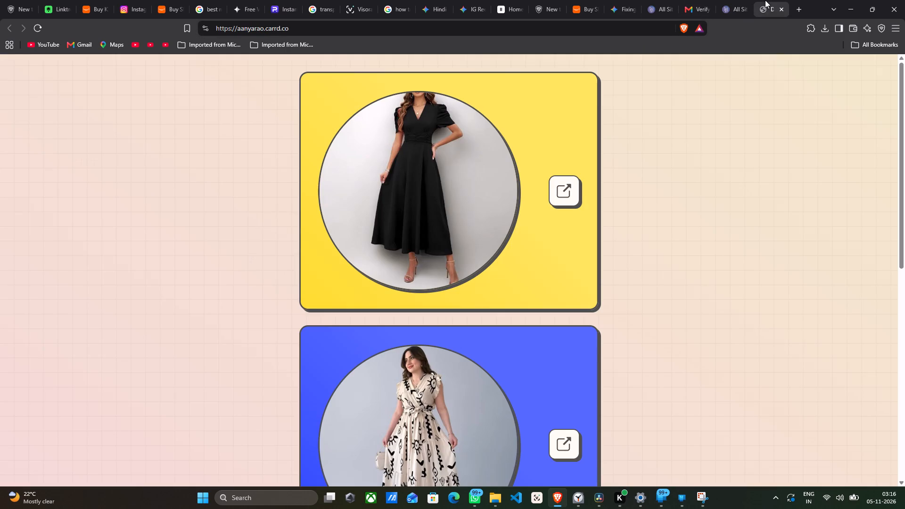
pyautogui.click(635, 32)
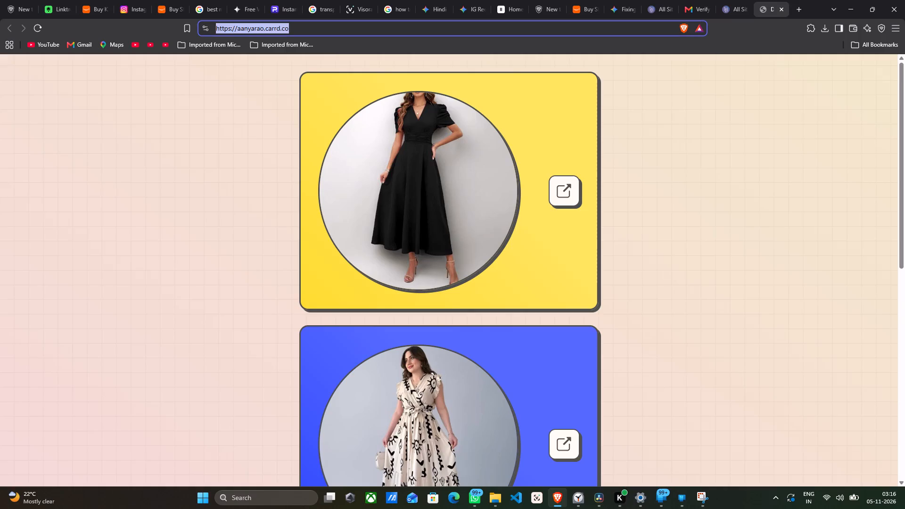
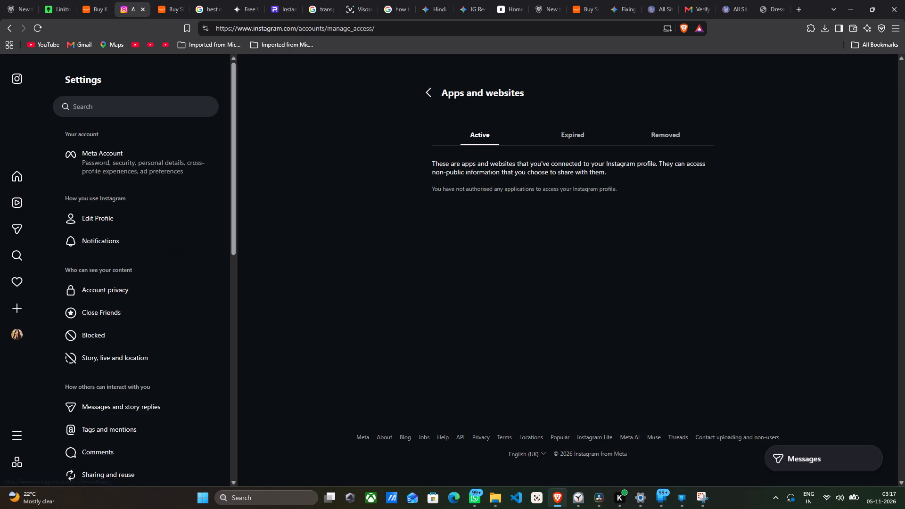
# Open the Instagram profile's editing settings and try to edit the website link.
pyautogui.click(146, 215)
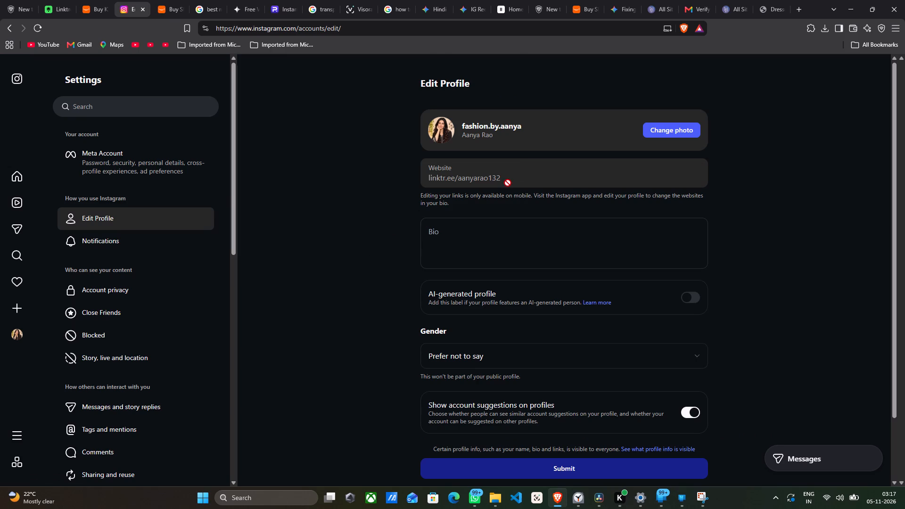
pyautogui.click(506, 181)
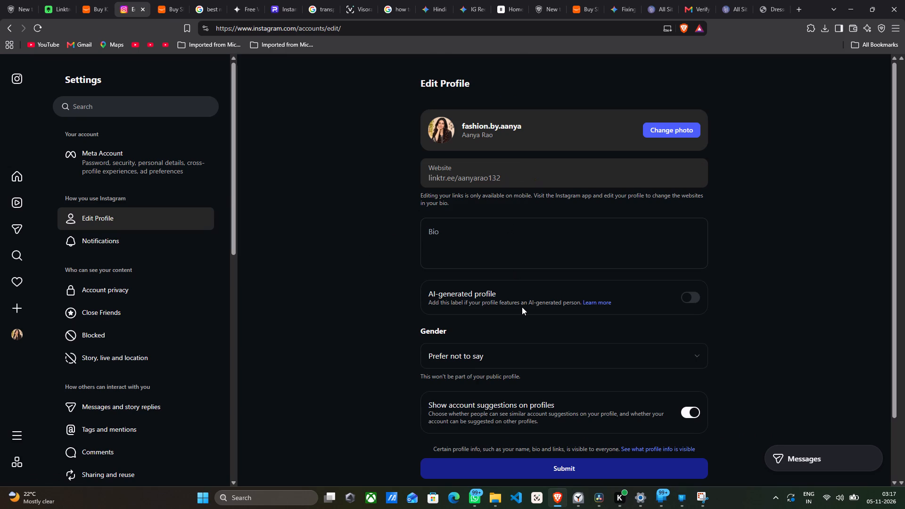